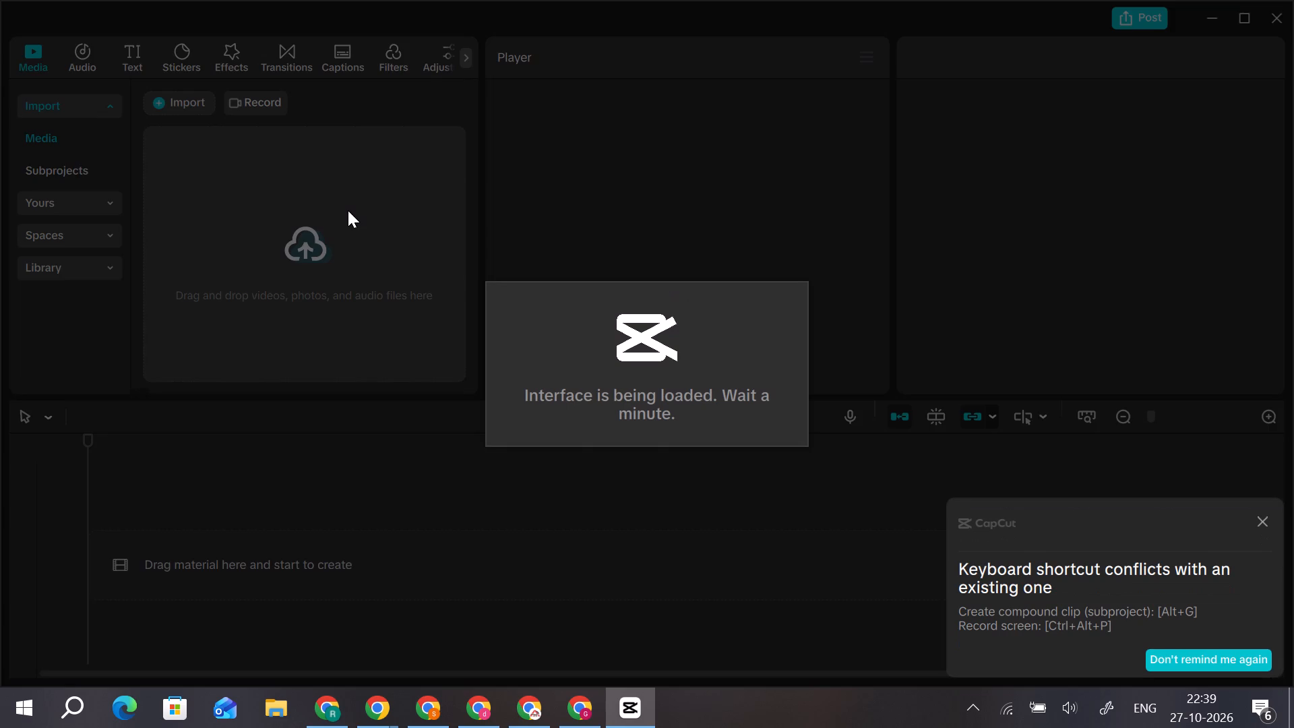
click(348, 210)
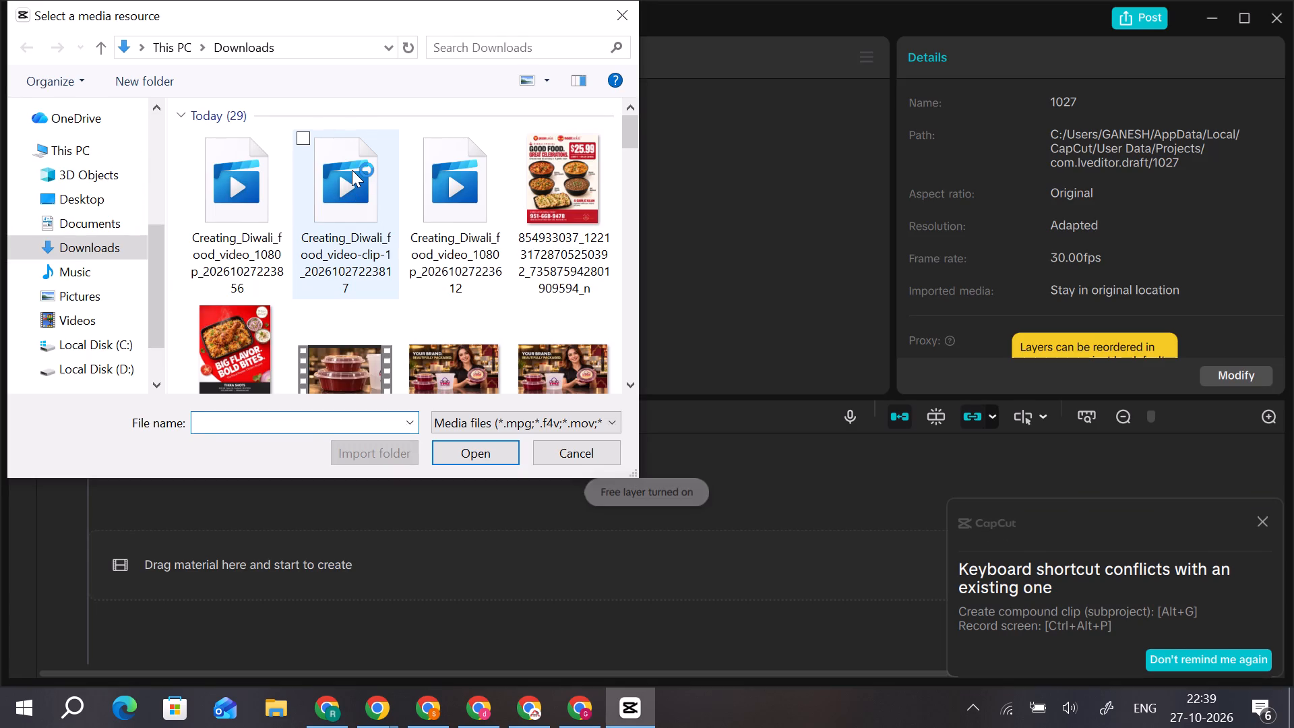
click(306, 134)
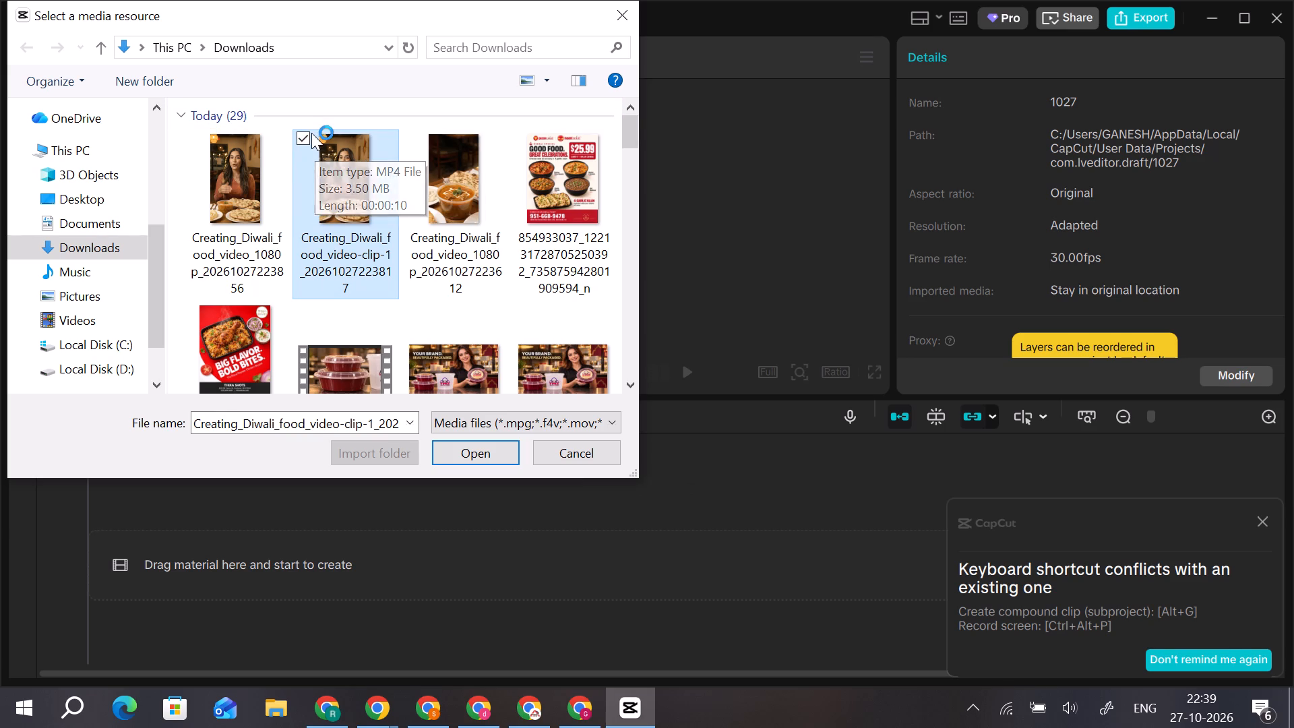
click(421, 142)
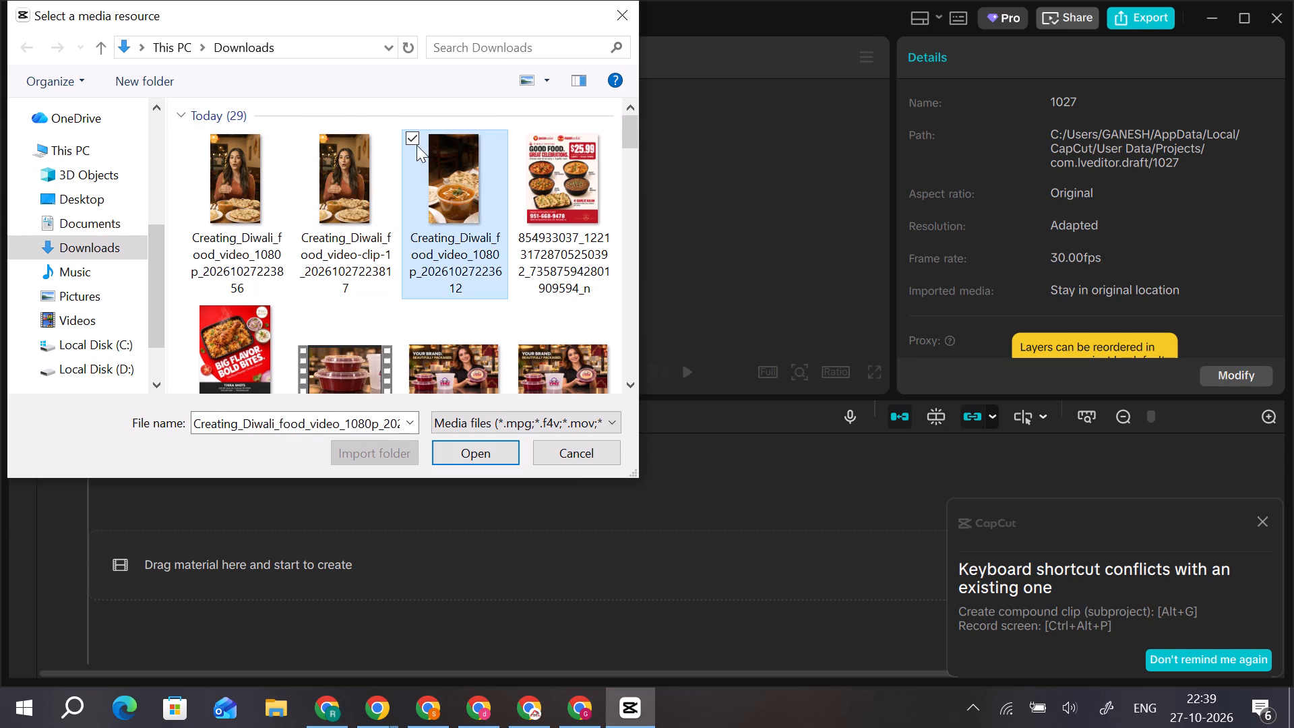
click(305, 137)
click(476, 445)
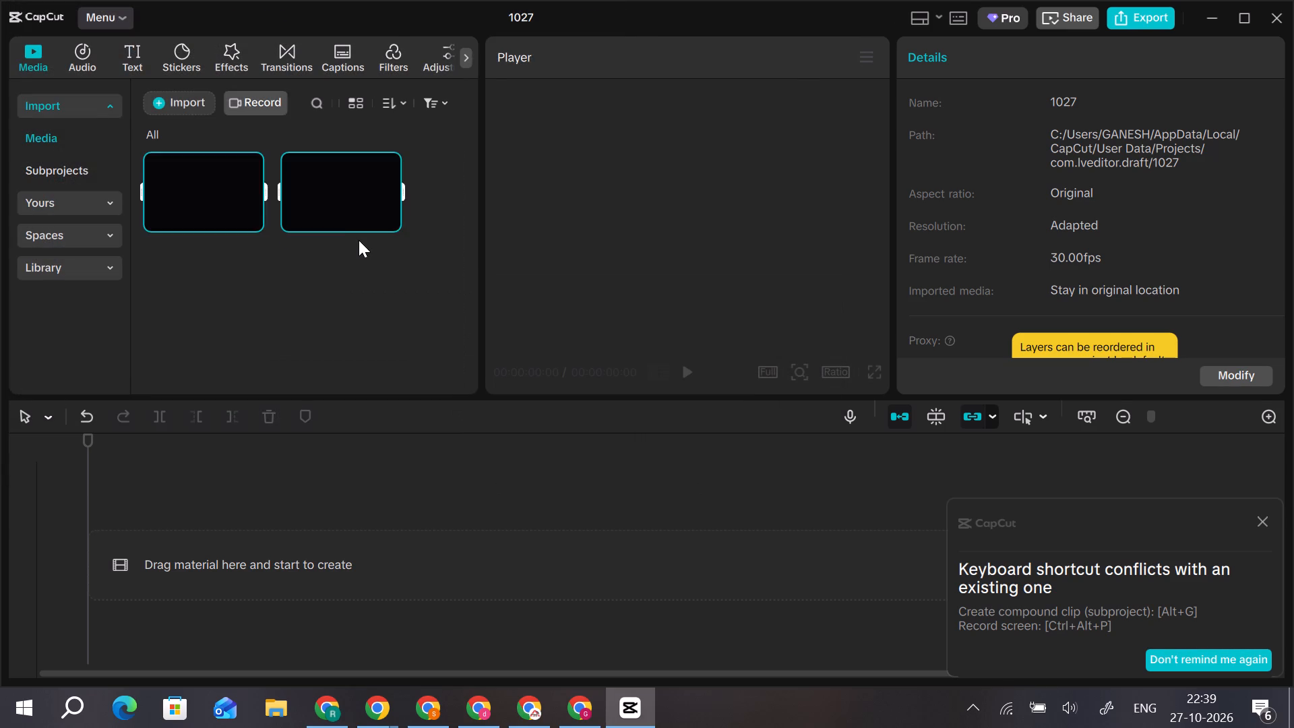
Place only the 1080p video ending in 223612 at the start of the timeline and briefly preview it.
drag(348, 187, 227, 508)
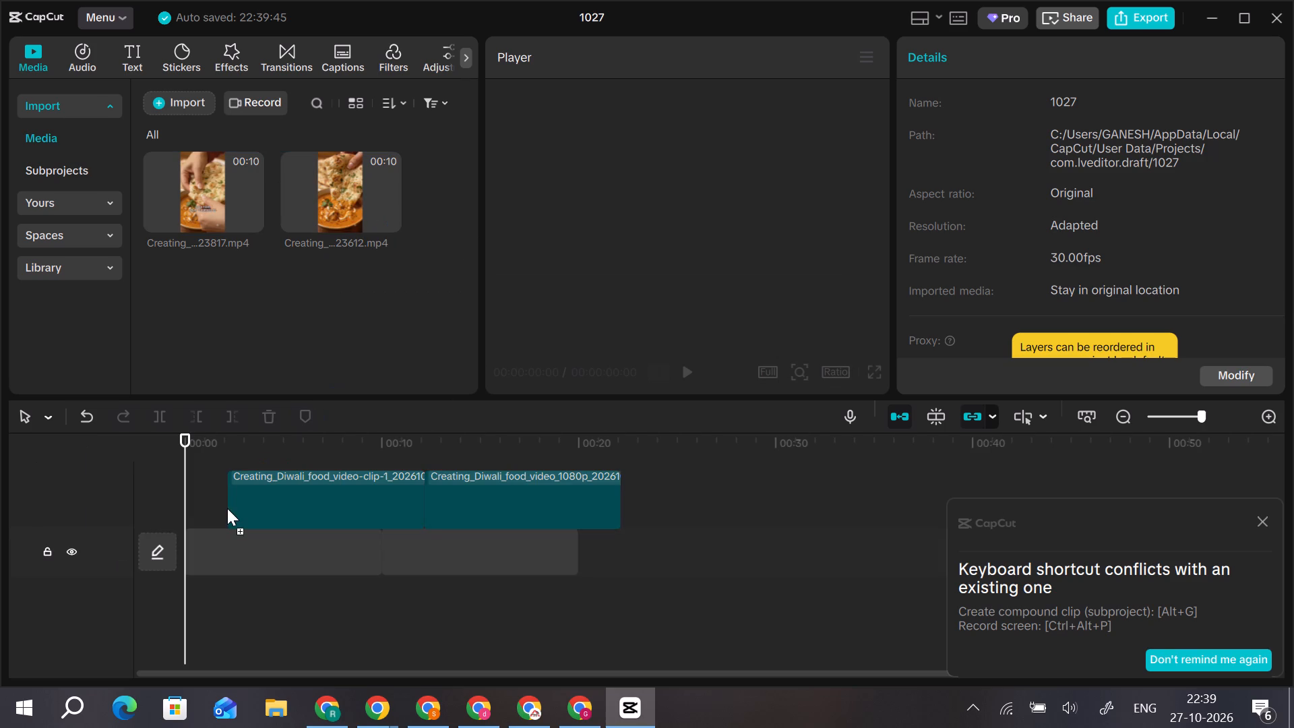
drag(227, 508, 276, 286)
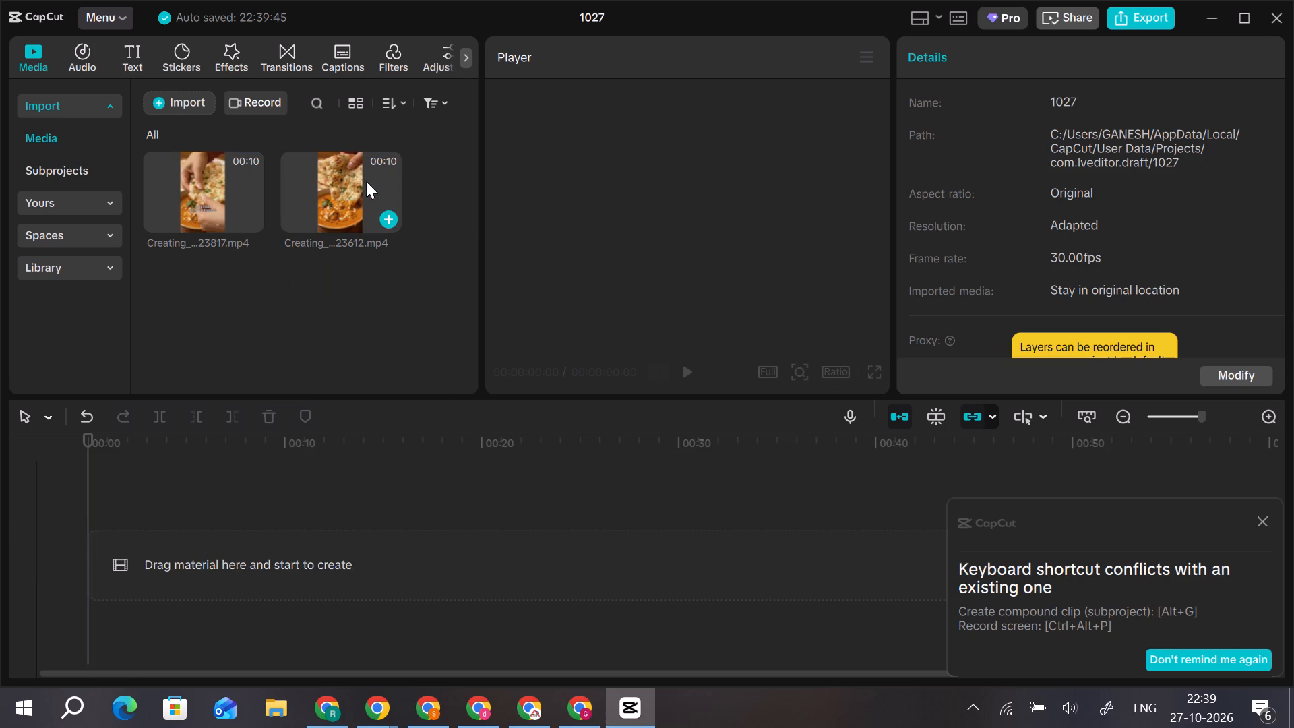
drag(362, 190, 247, 491)
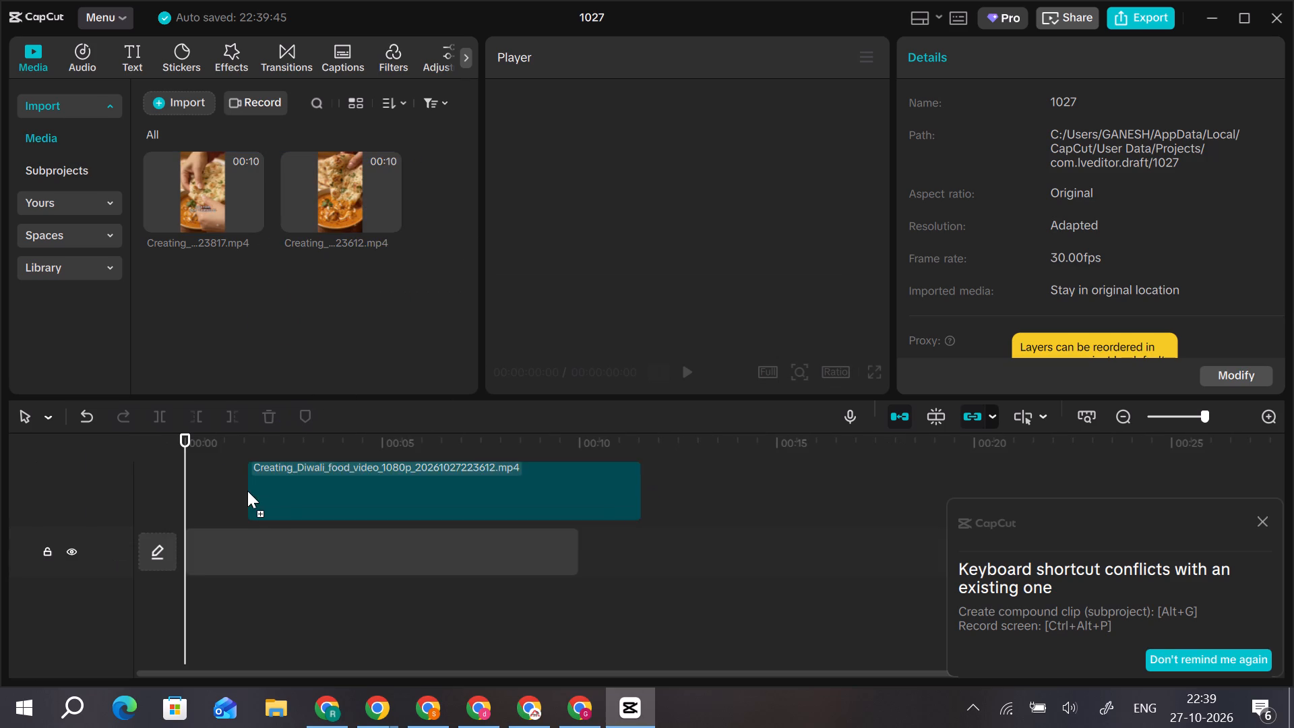
drag(247, 491, 233, 518)
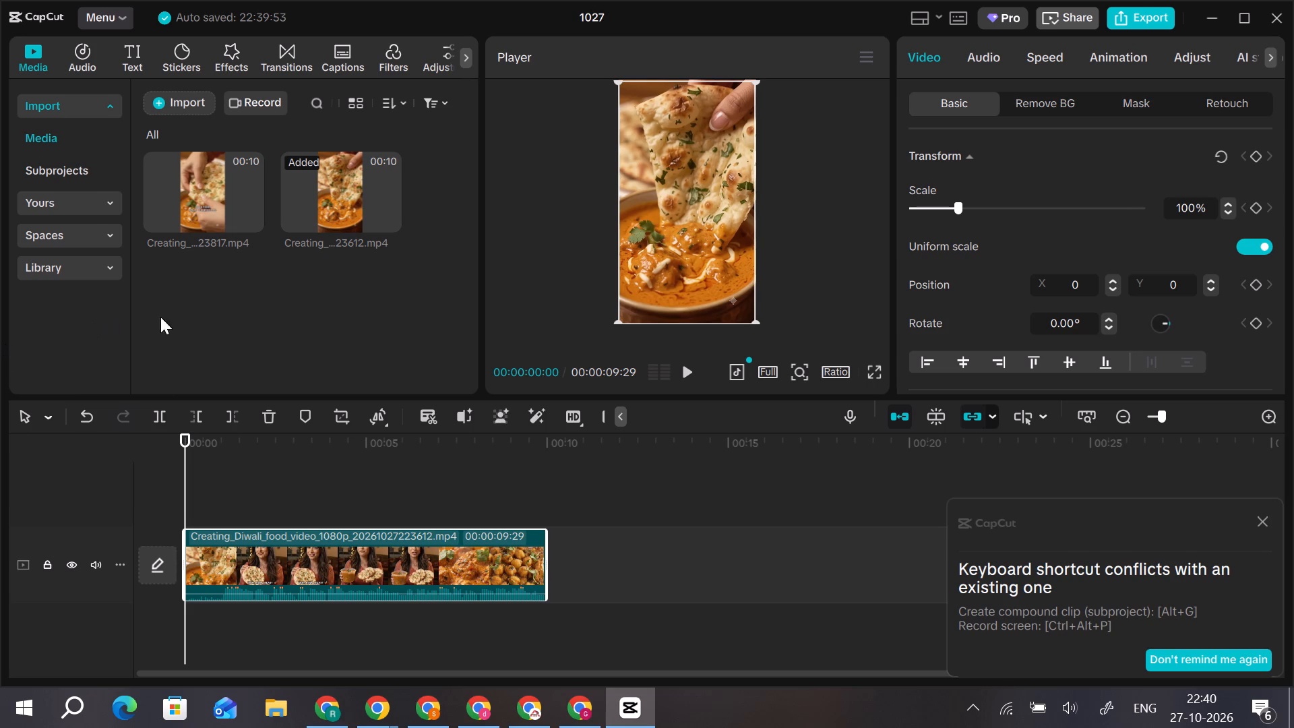
click(680, 375)
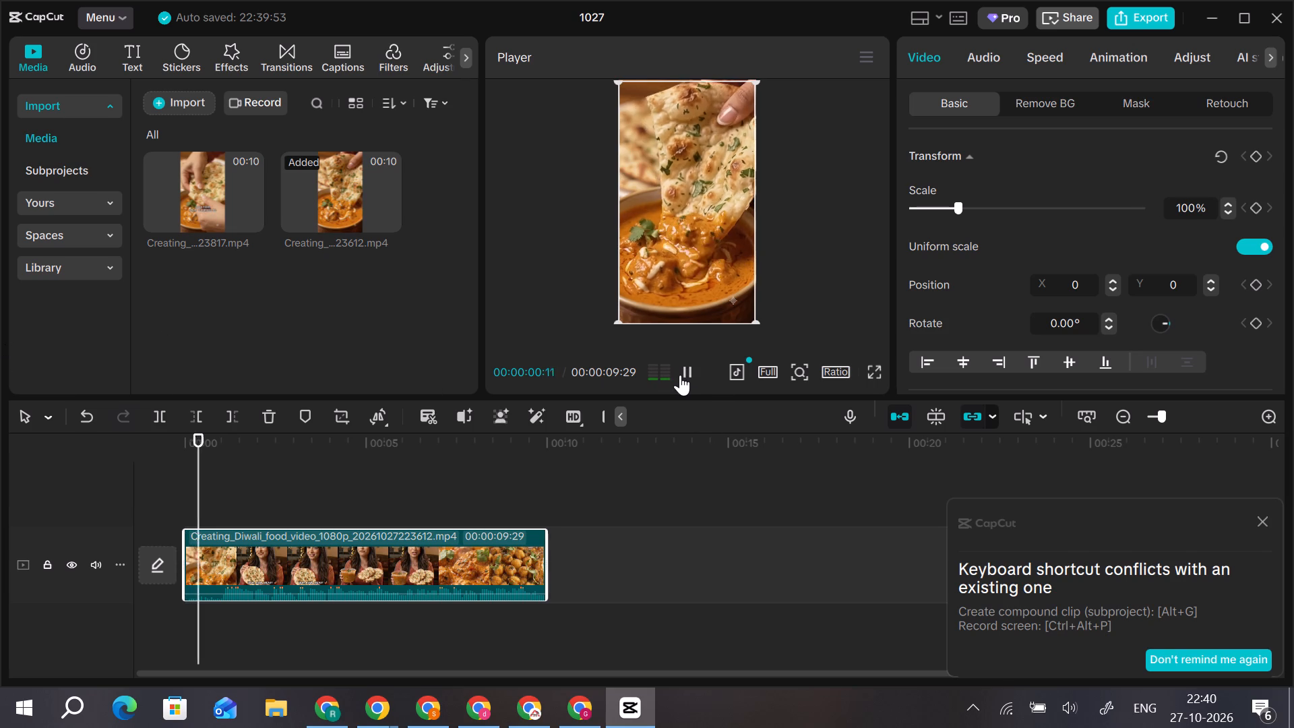
click(680, 375)
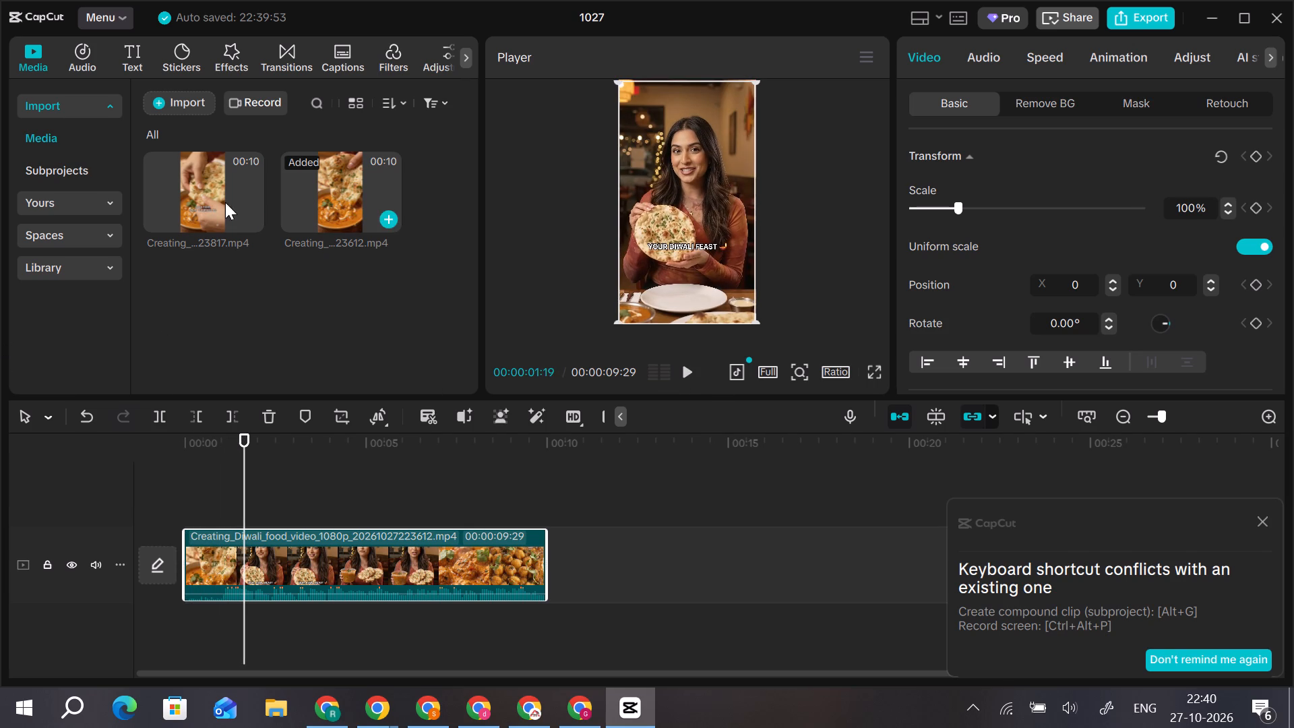
click(452, 559)
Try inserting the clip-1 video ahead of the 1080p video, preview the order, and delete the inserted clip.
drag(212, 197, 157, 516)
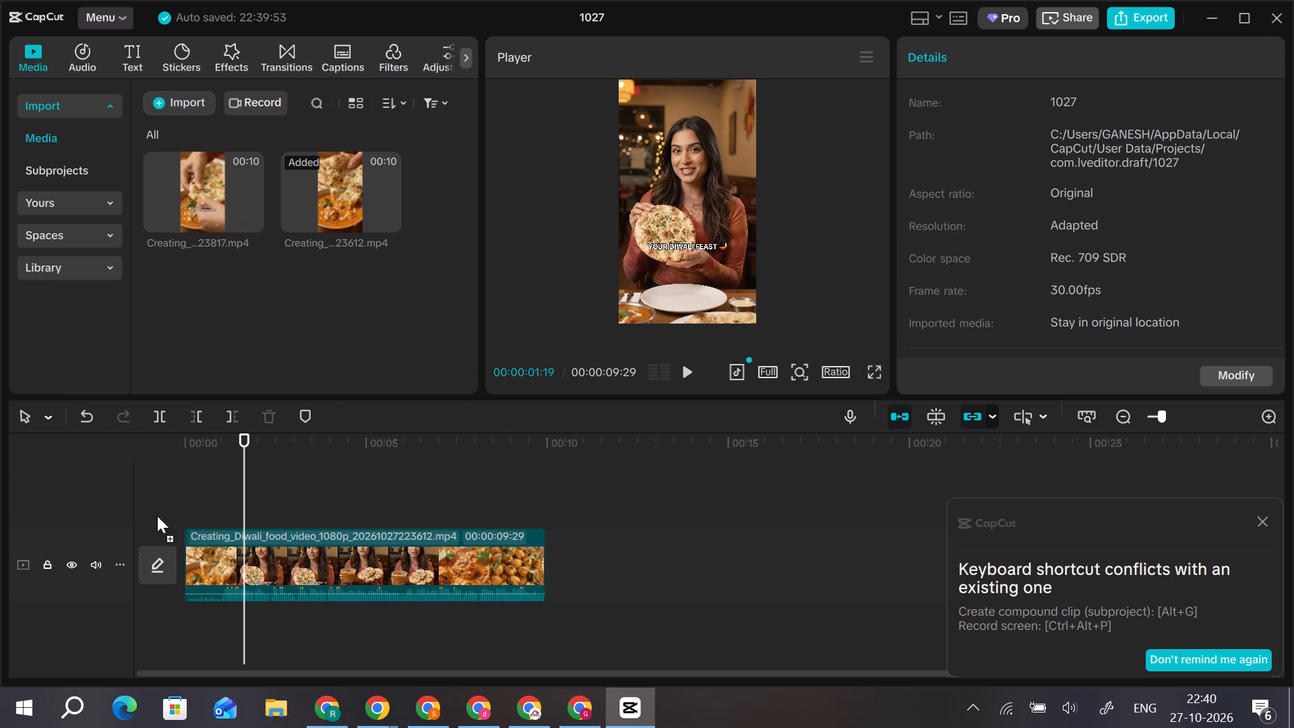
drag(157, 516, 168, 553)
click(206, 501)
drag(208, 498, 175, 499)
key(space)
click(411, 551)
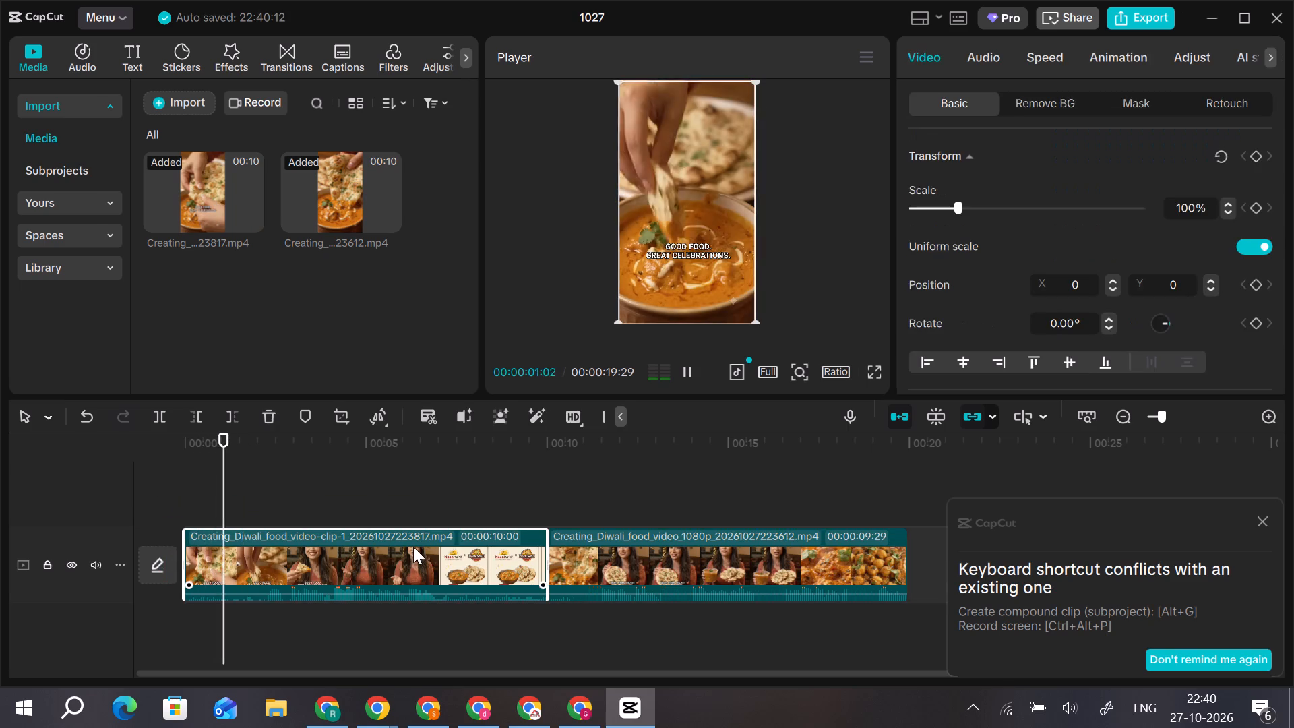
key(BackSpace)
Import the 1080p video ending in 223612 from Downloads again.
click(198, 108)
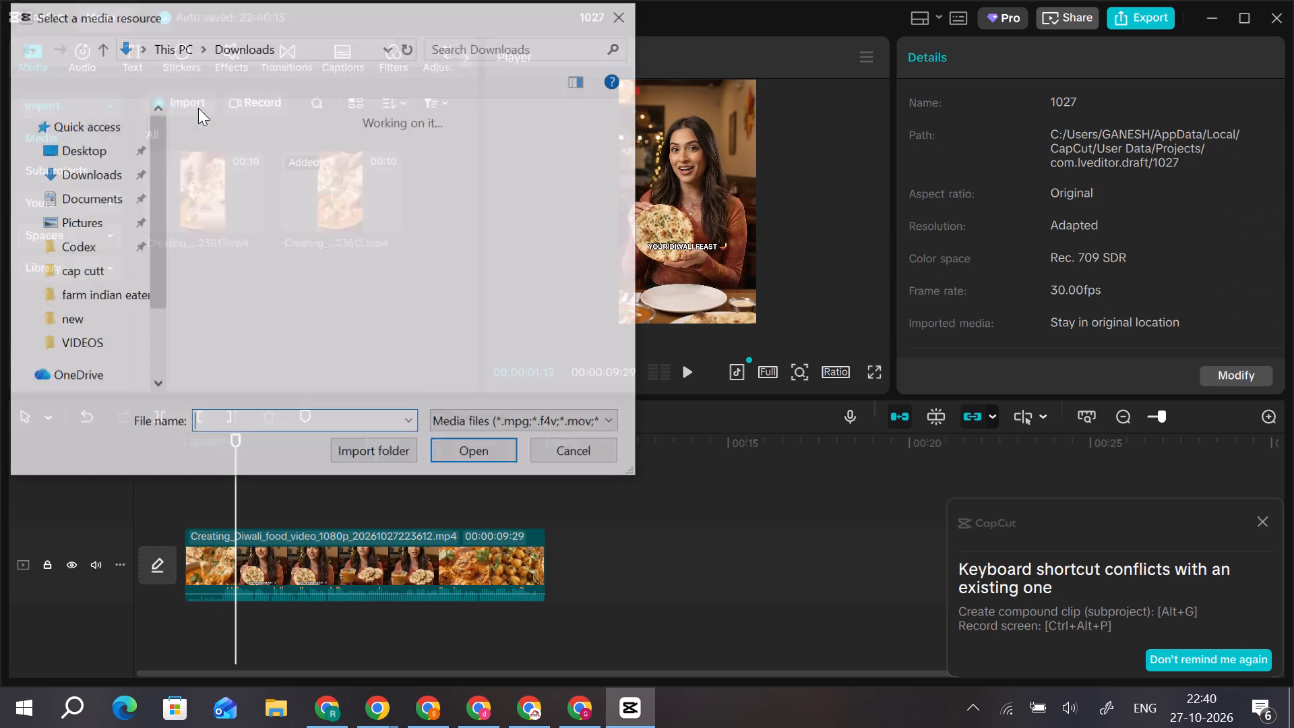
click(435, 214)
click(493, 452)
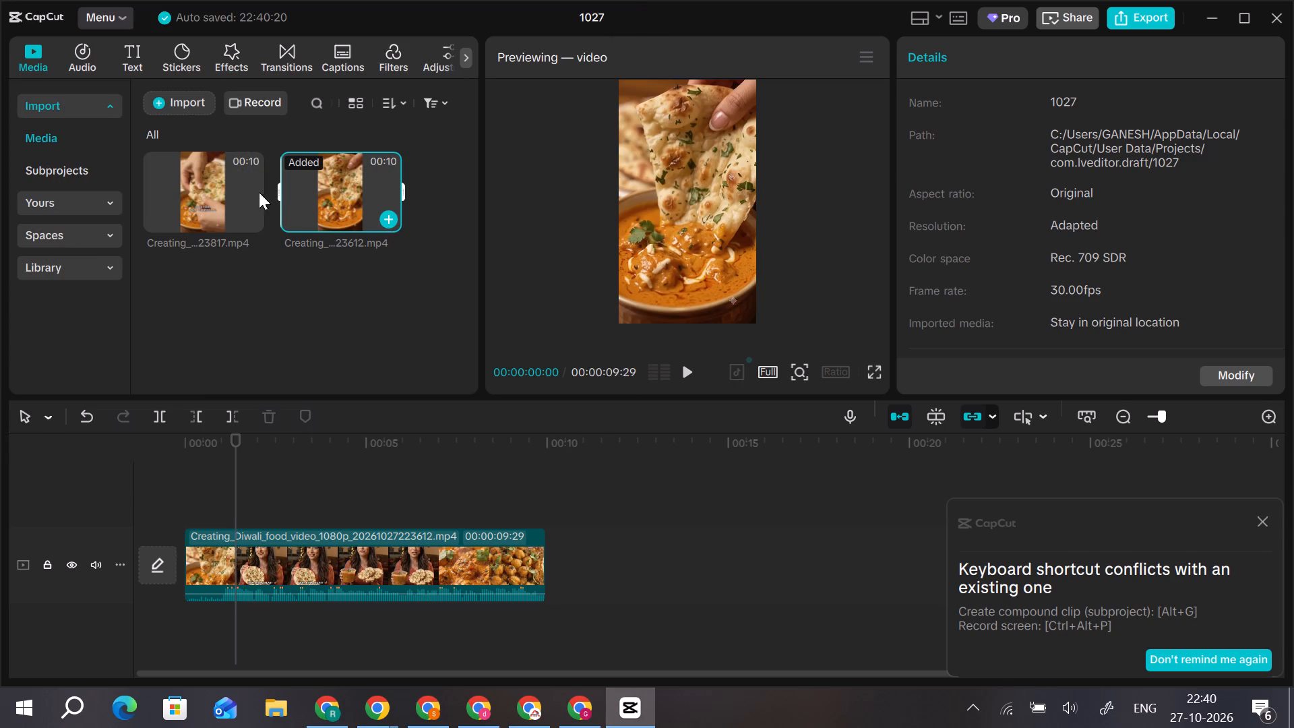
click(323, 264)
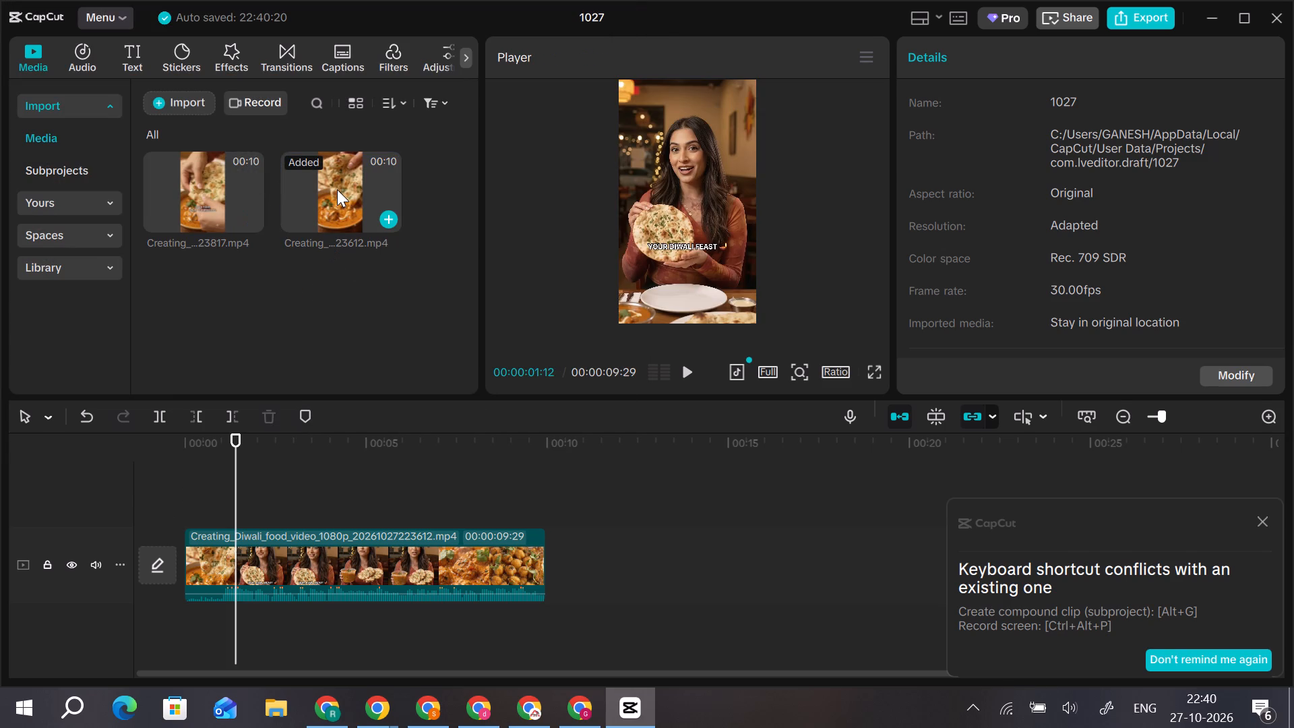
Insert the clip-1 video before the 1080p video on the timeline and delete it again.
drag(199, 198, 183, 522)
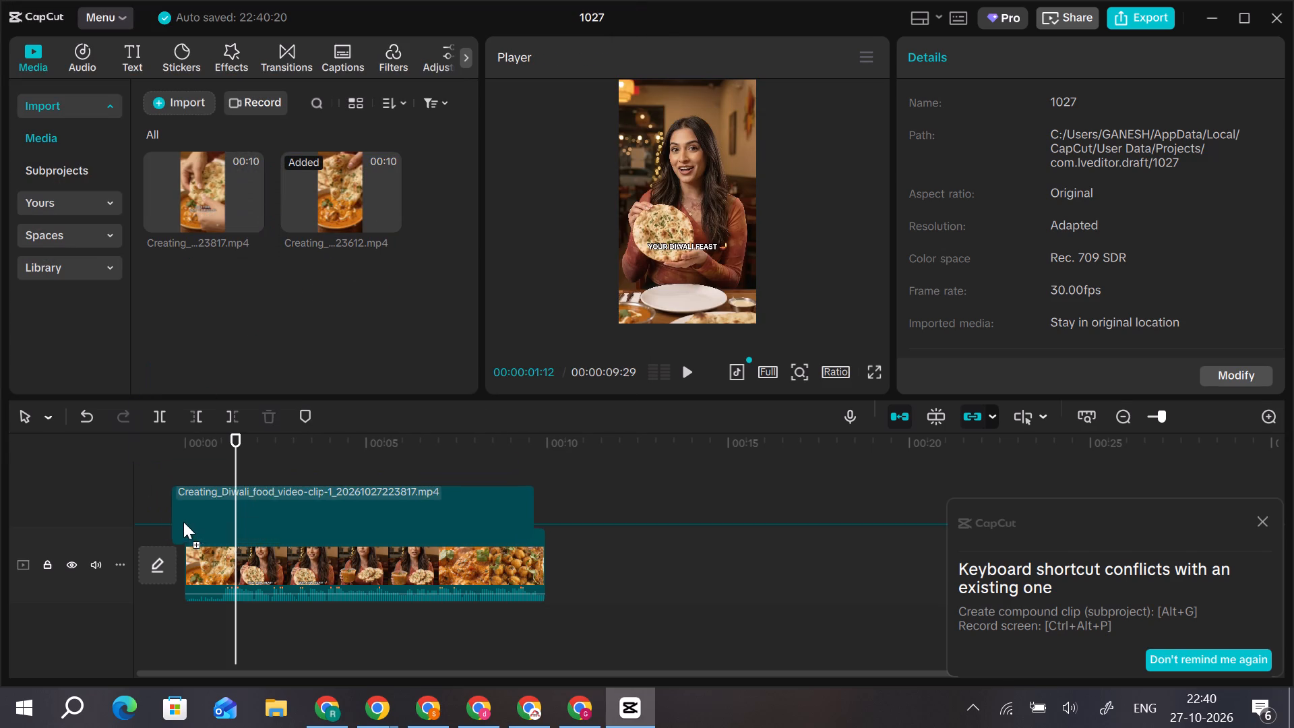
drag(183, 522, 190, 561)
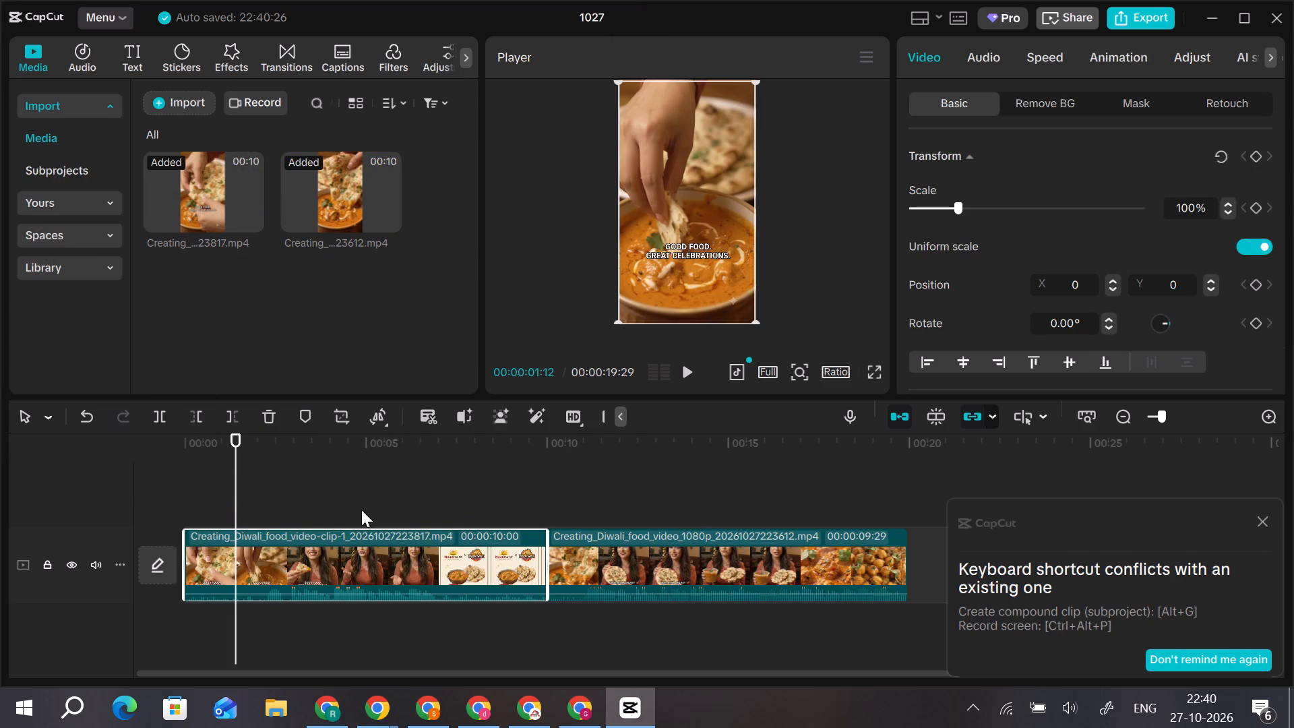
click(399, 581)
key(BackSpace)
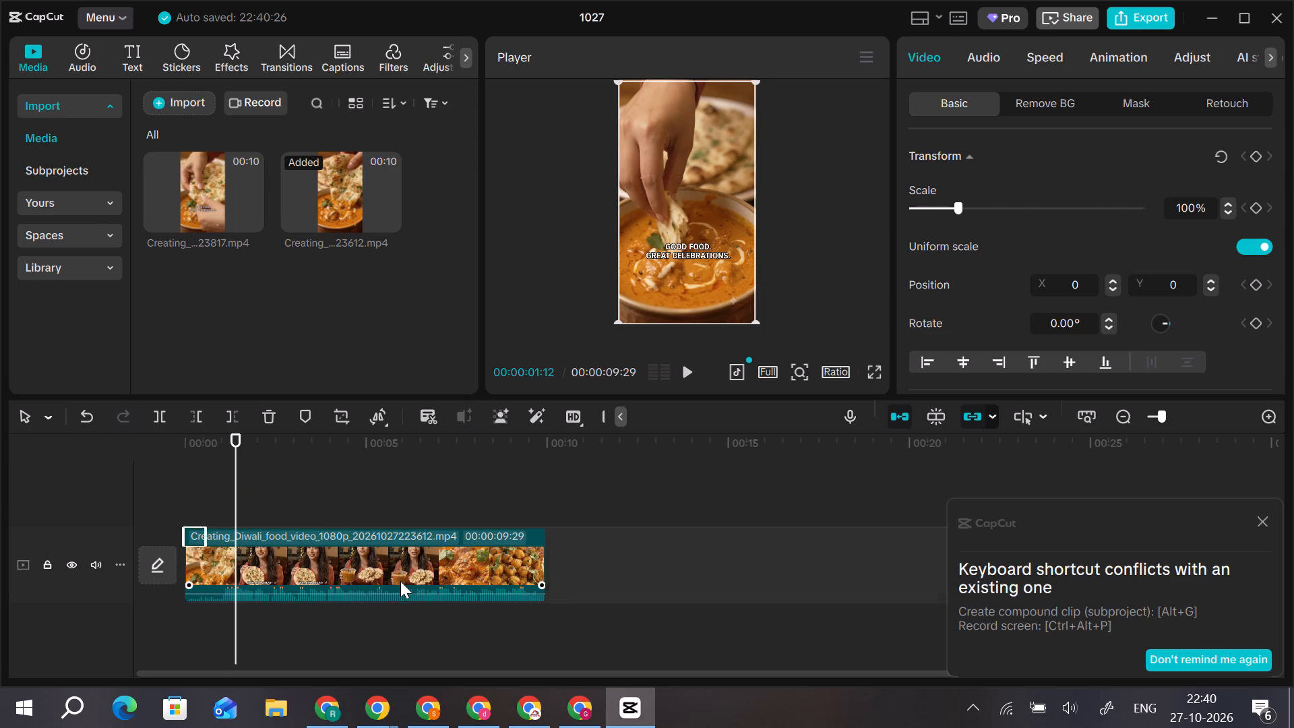
Append the clip-1 video directly after the 1080p video on the timeline and play the sequence from the start to check it.
drag(208, 200, 565, 585)
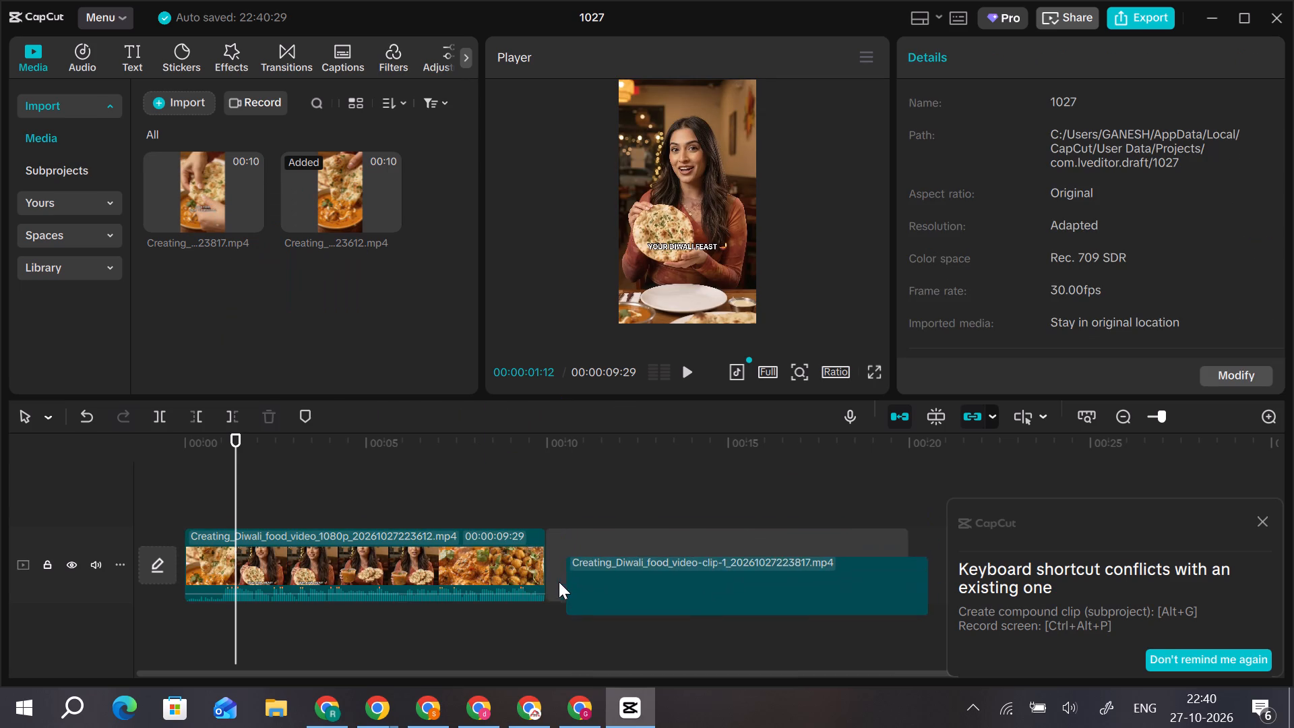
click(411, 512)
drag(412, 512, 152, 527)
key(space)
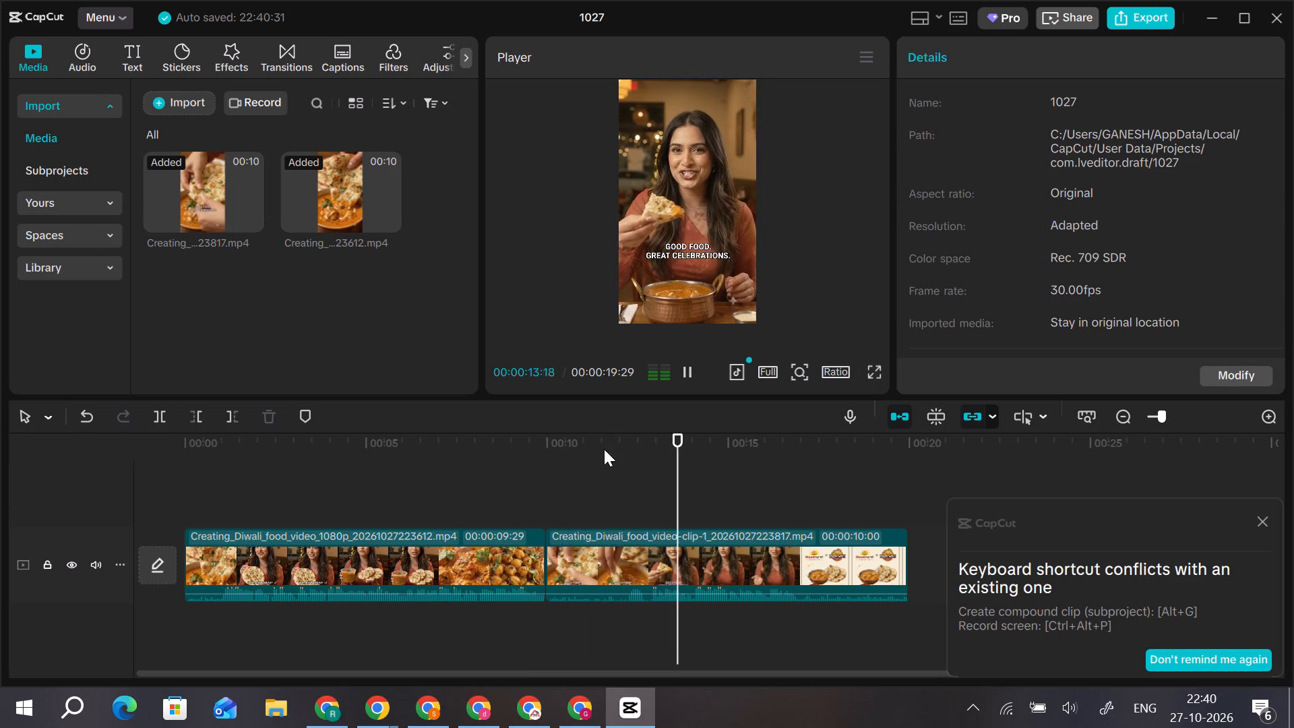
click(696, 375)
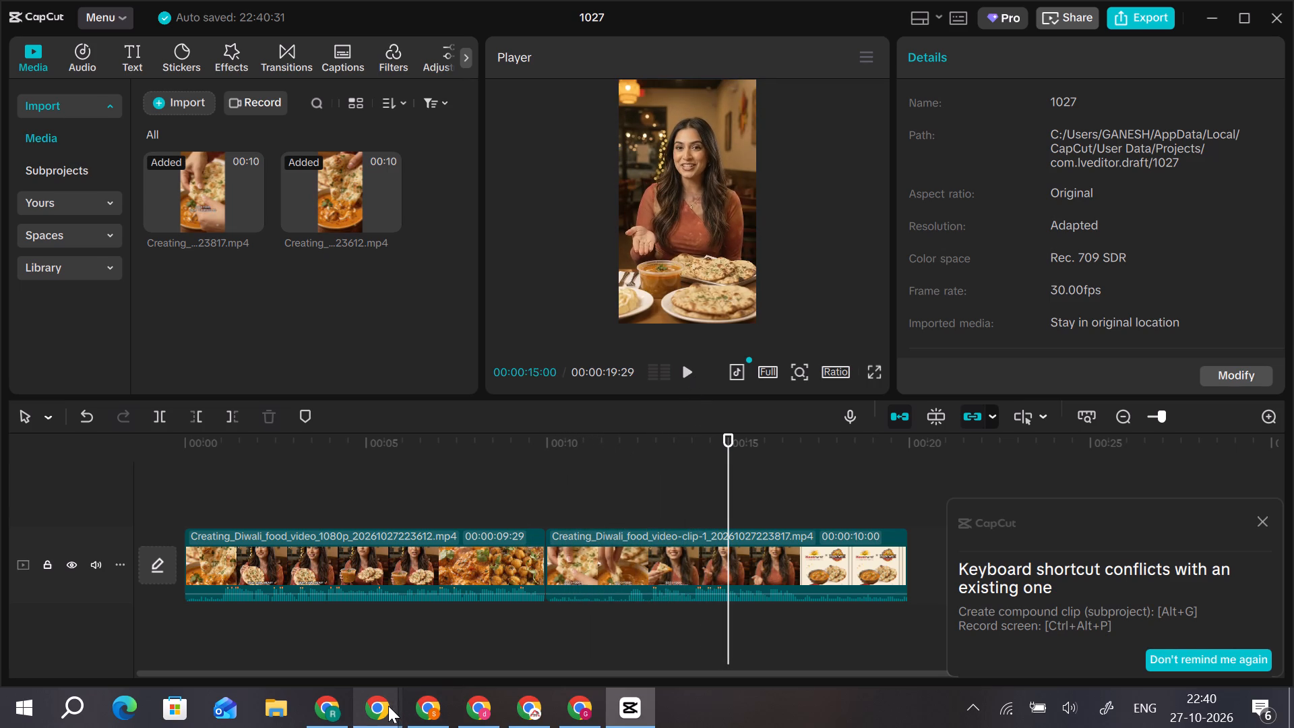
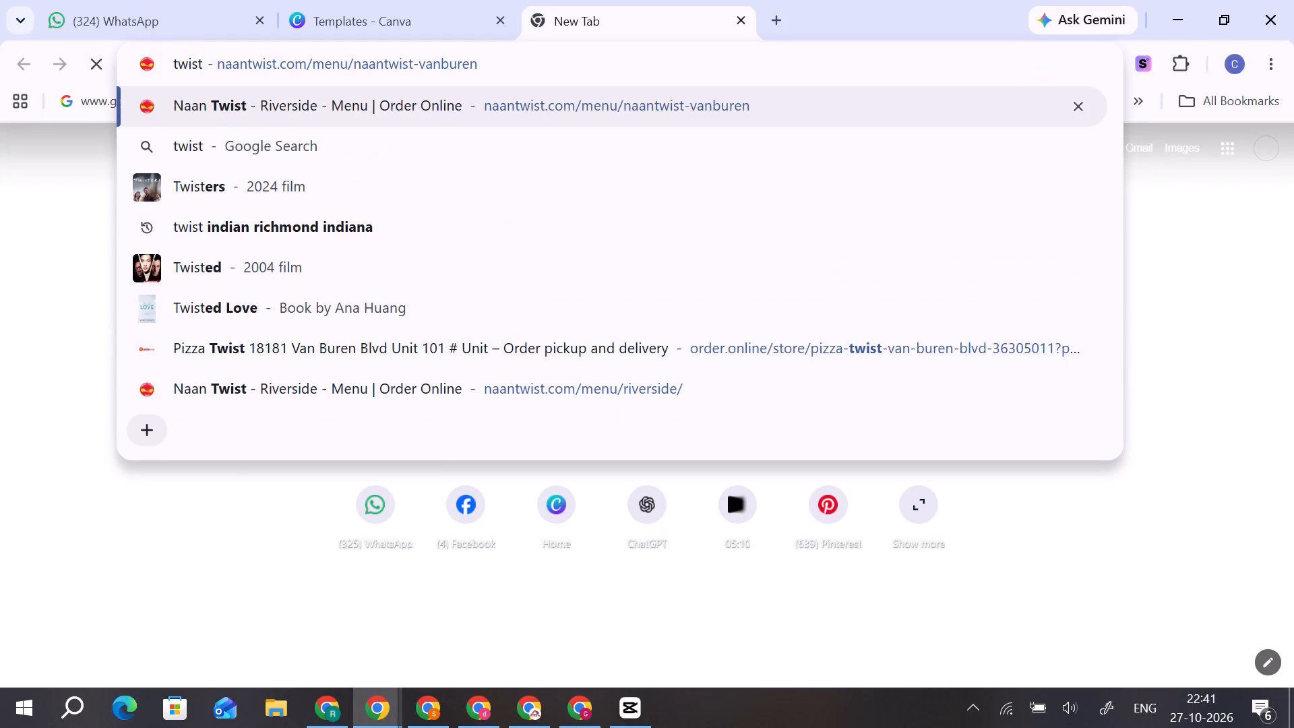
Search Google for the Twist Naan logo using the suggested spelling "twist naan logo".
text(naan)
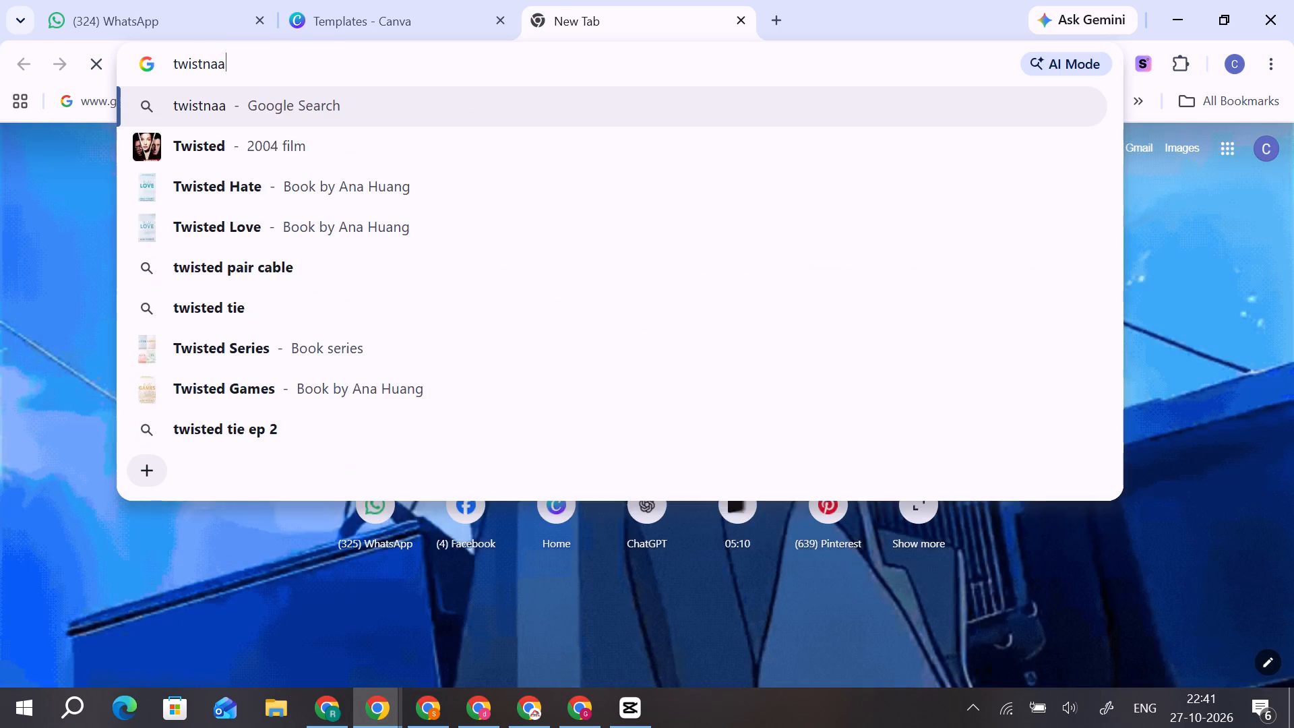
key(space)
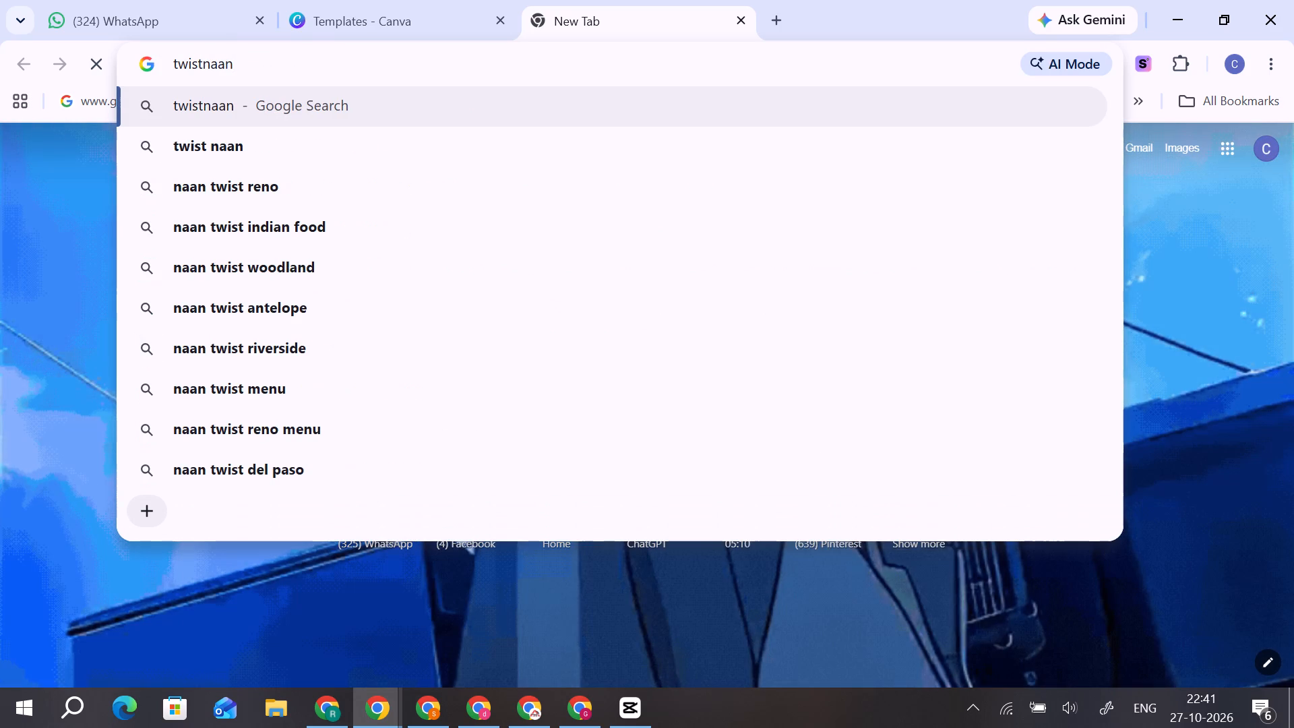
text(logo)
key(Return)
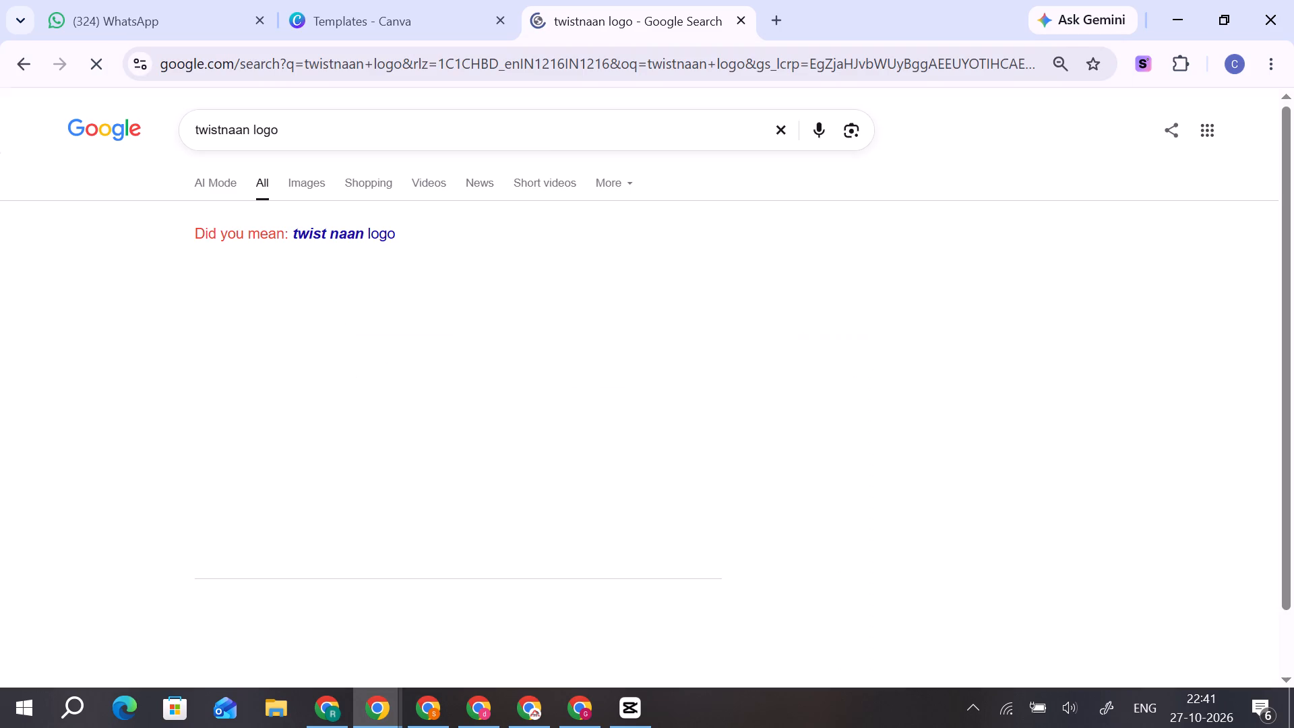
click(371, 232)
click(313, 187)
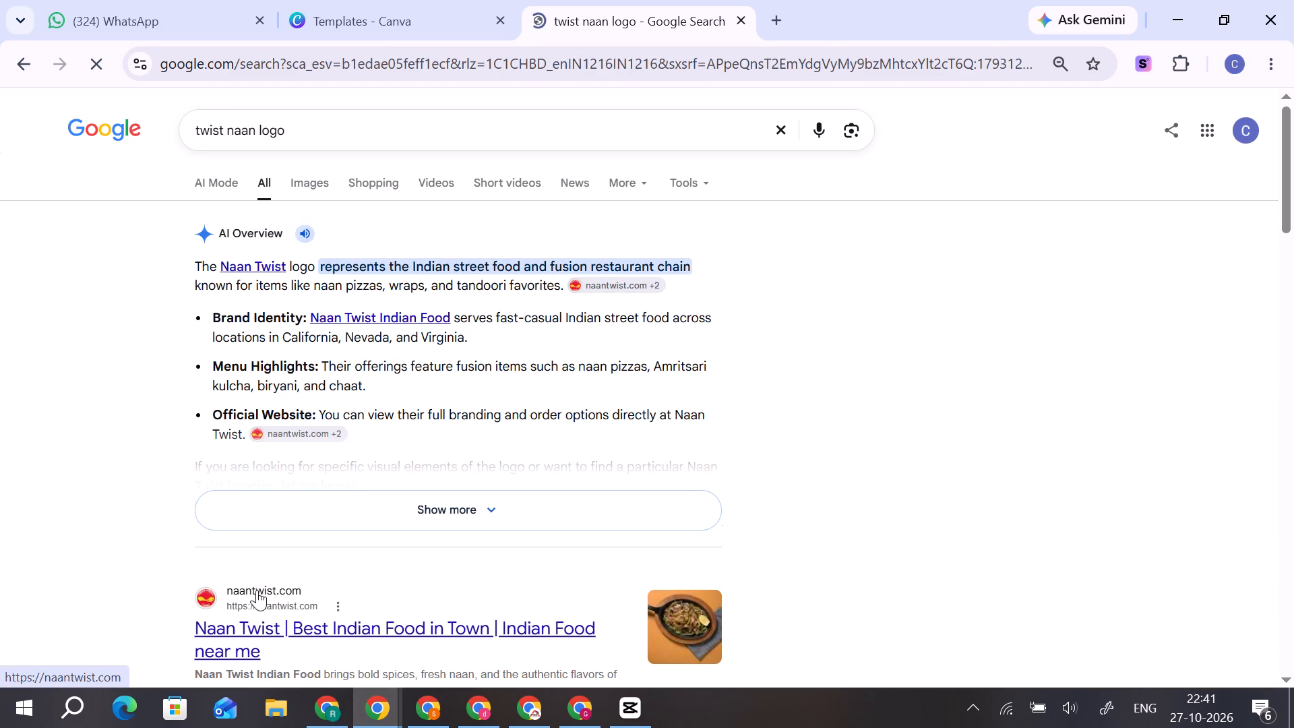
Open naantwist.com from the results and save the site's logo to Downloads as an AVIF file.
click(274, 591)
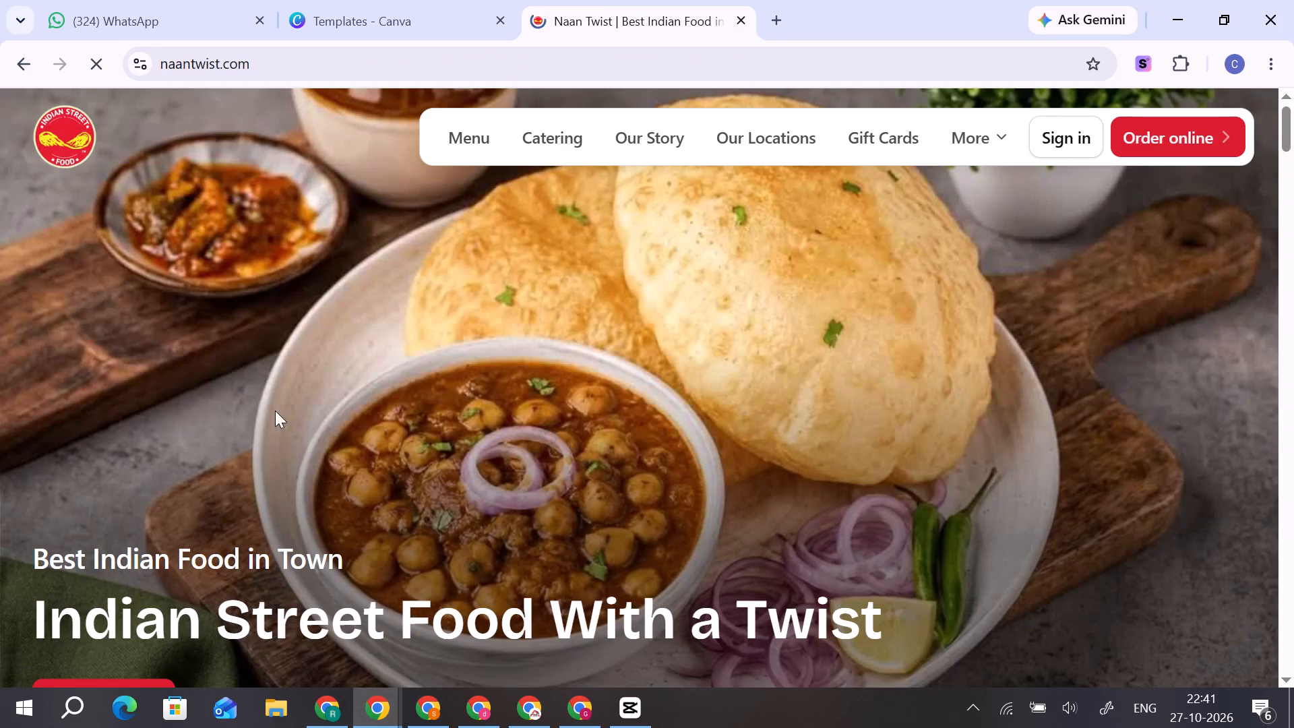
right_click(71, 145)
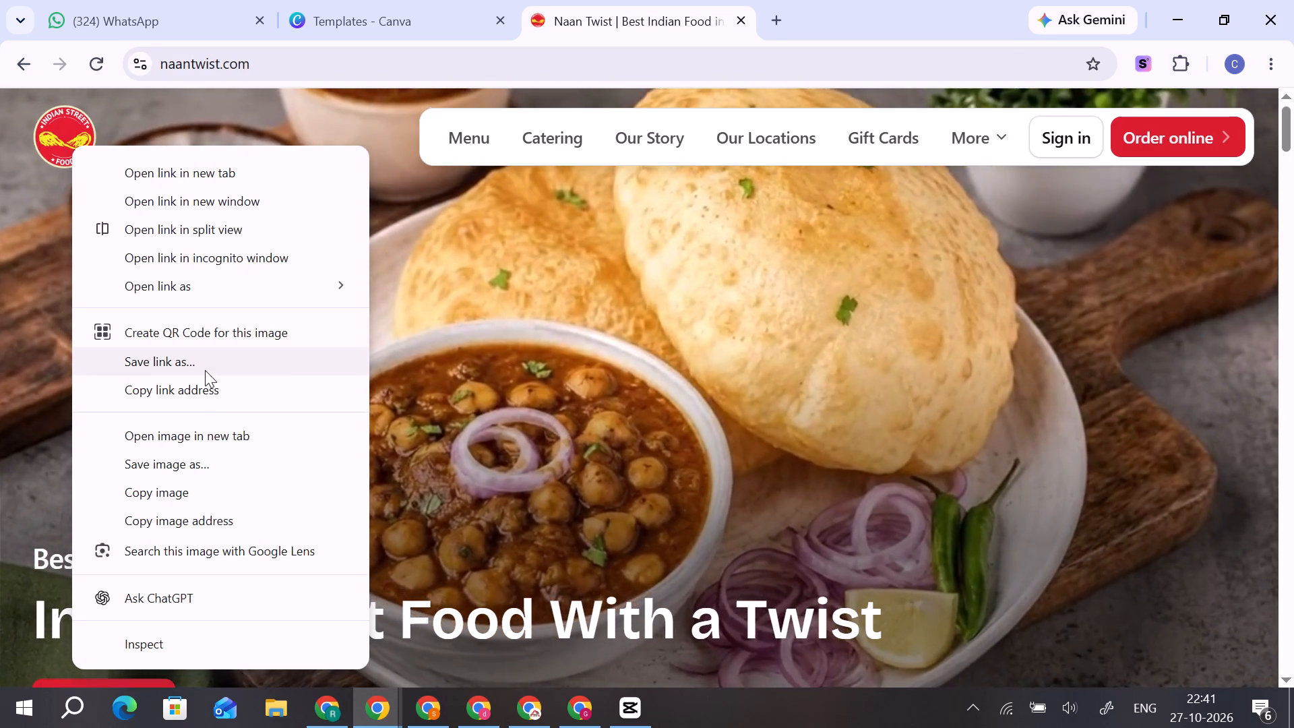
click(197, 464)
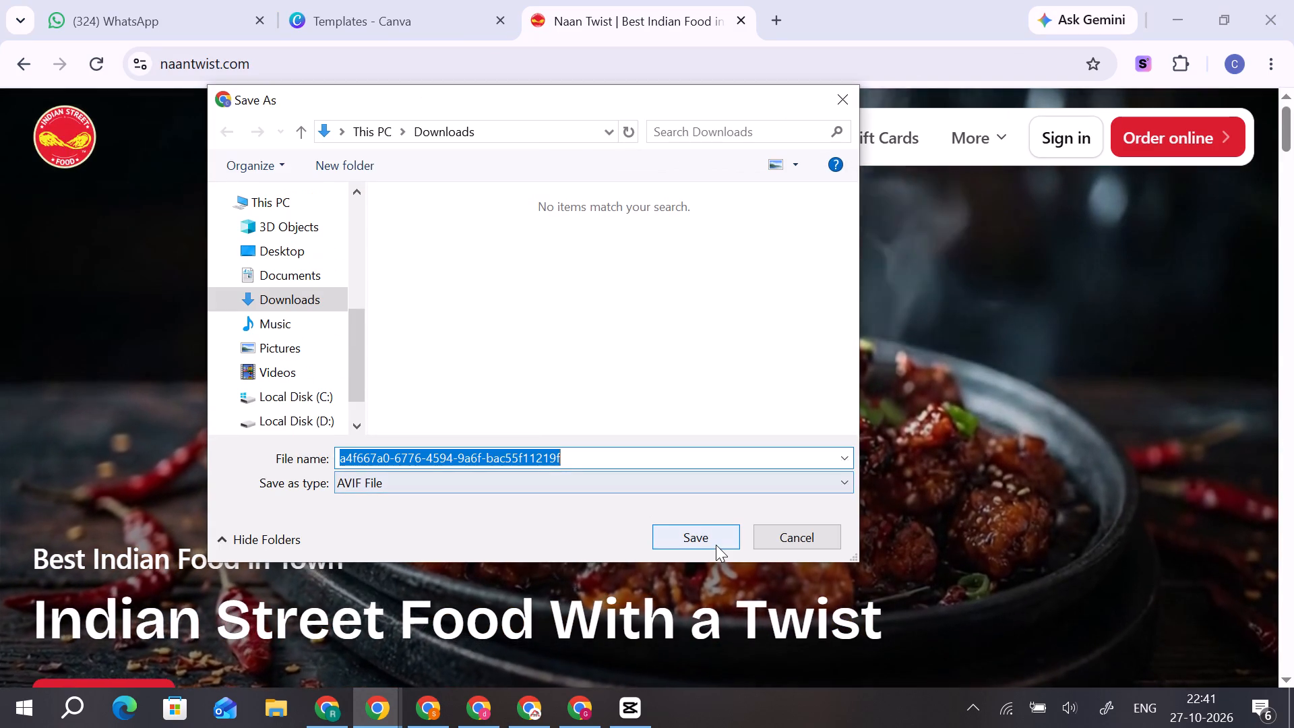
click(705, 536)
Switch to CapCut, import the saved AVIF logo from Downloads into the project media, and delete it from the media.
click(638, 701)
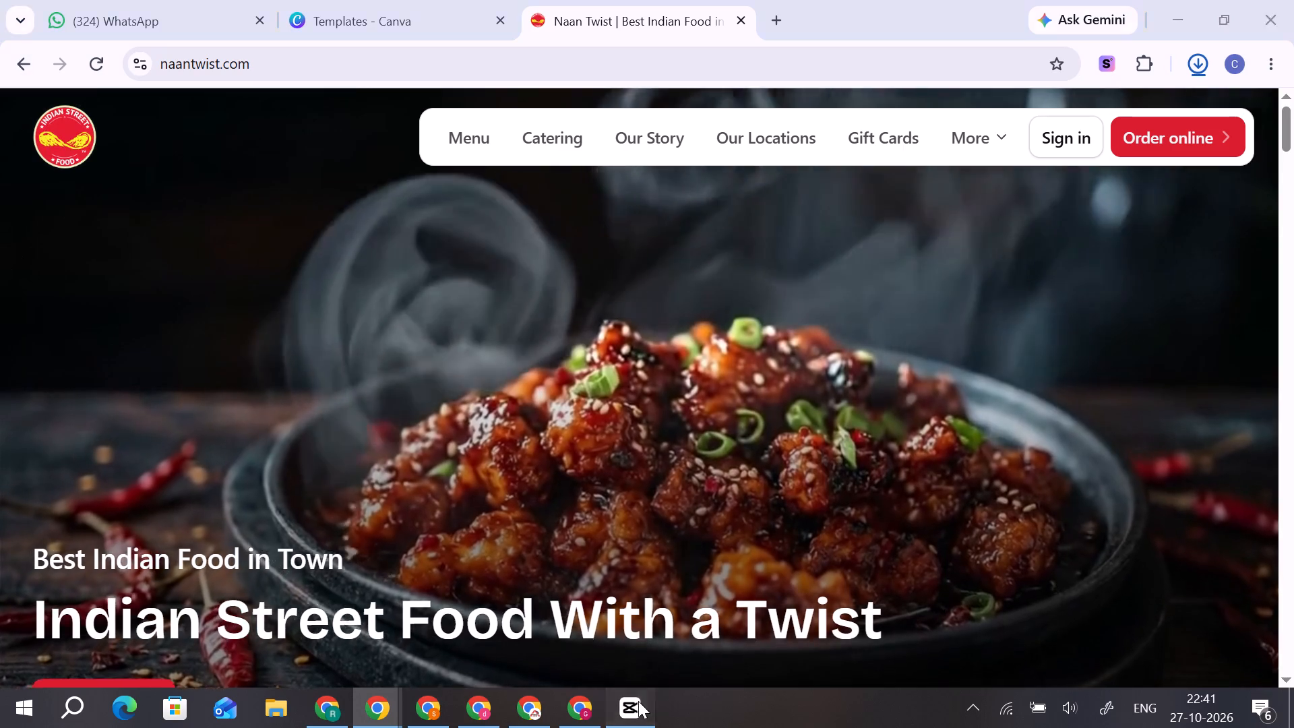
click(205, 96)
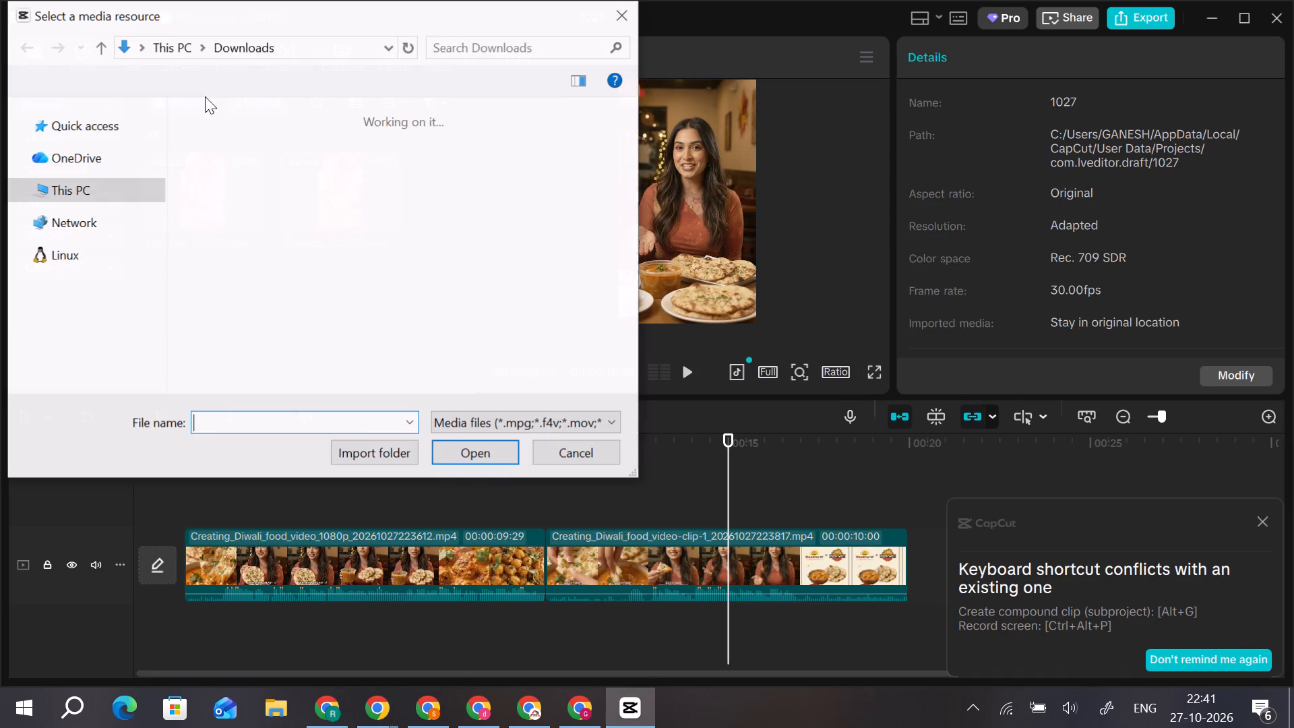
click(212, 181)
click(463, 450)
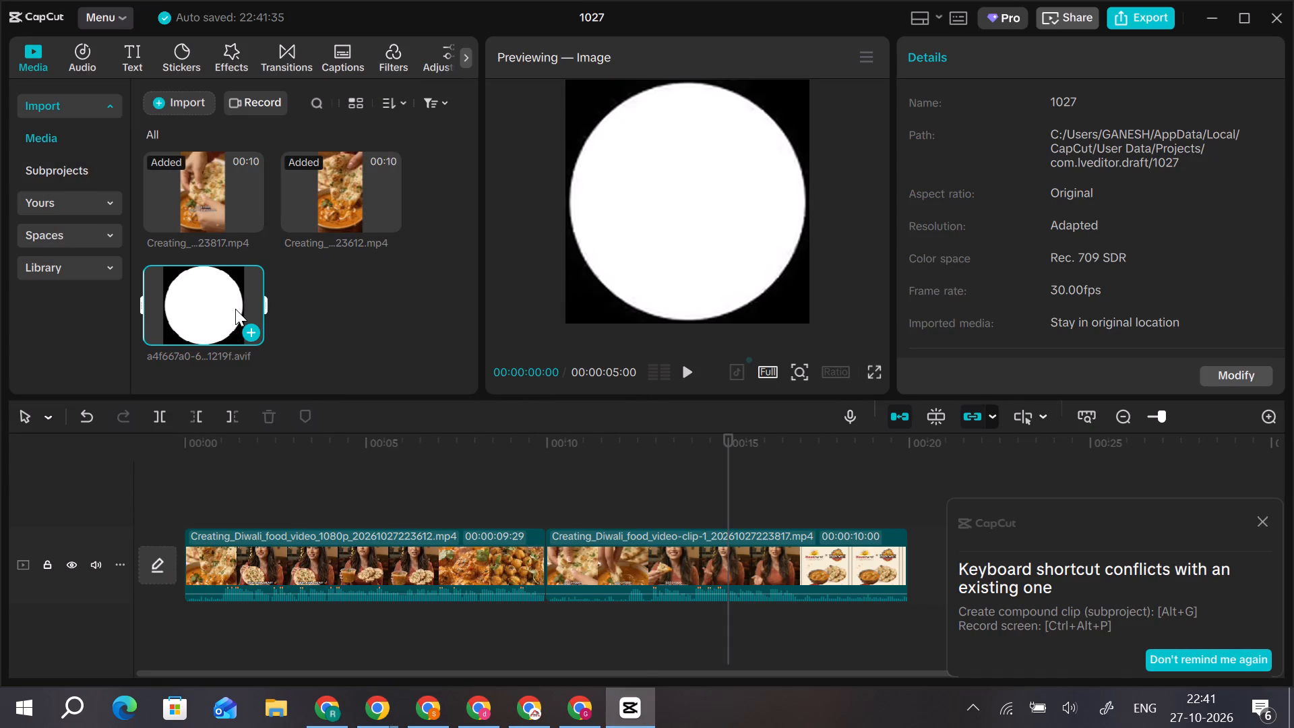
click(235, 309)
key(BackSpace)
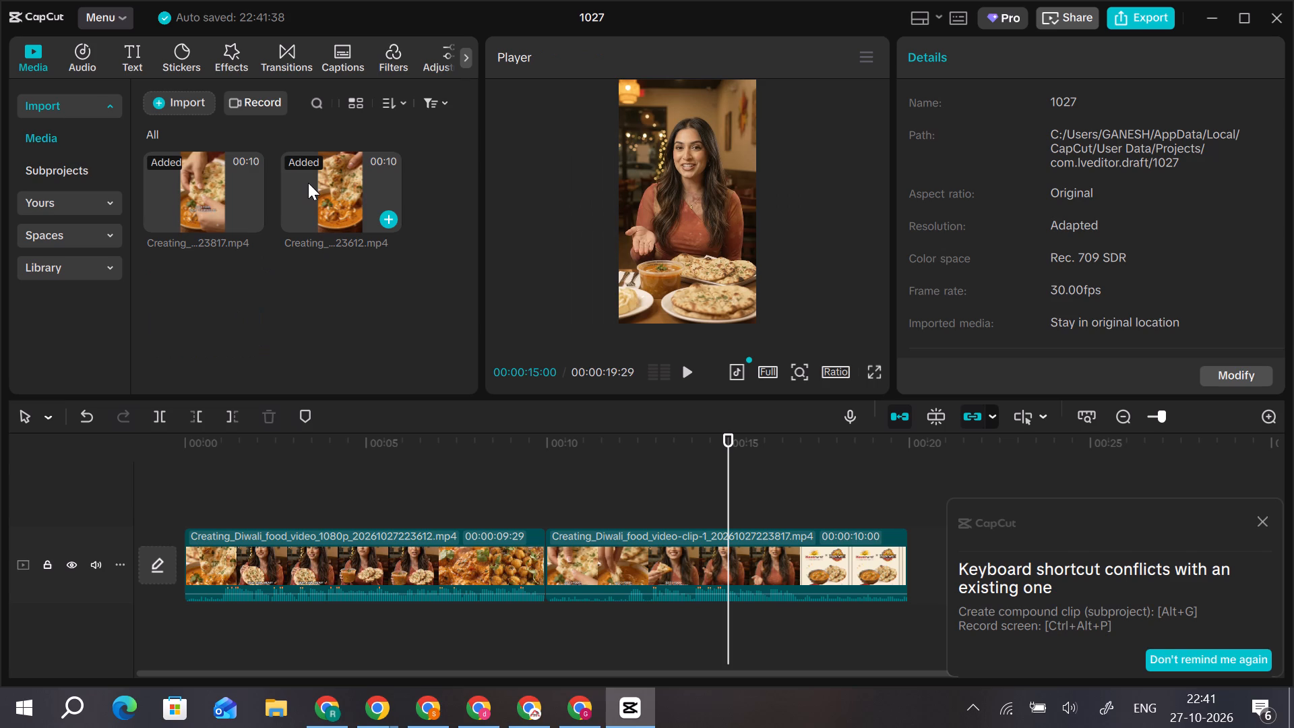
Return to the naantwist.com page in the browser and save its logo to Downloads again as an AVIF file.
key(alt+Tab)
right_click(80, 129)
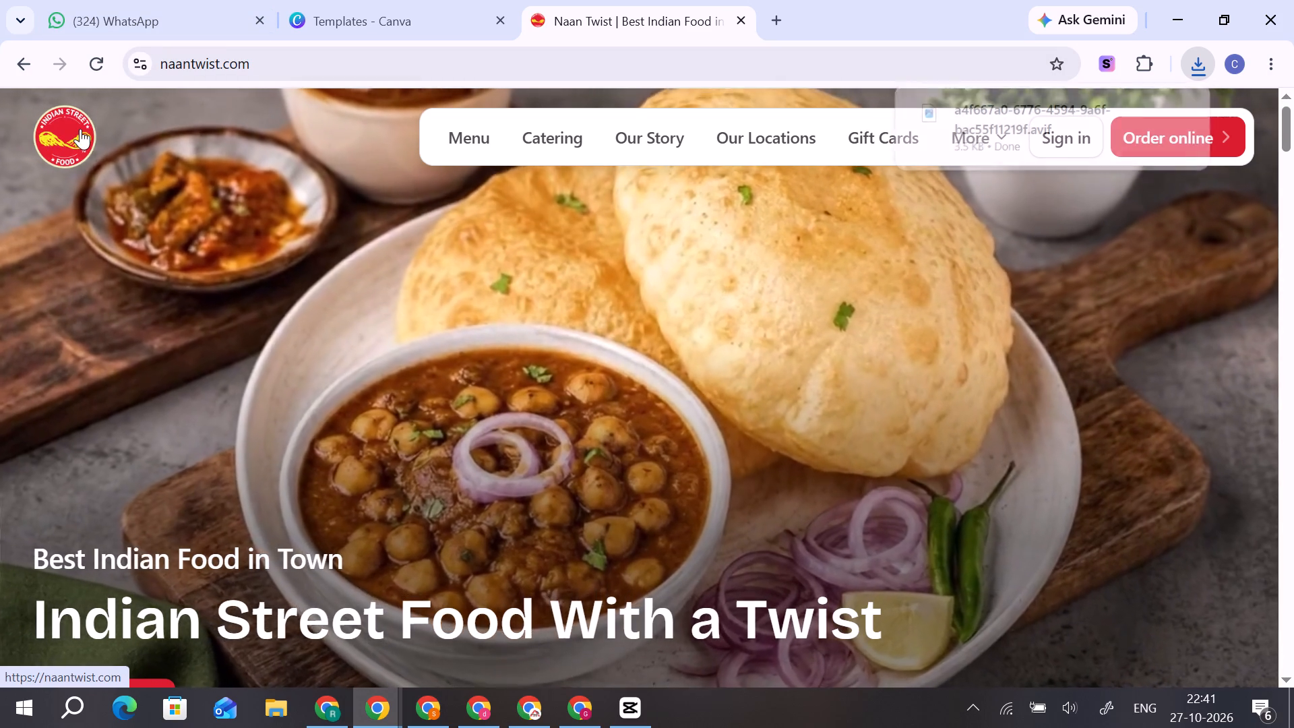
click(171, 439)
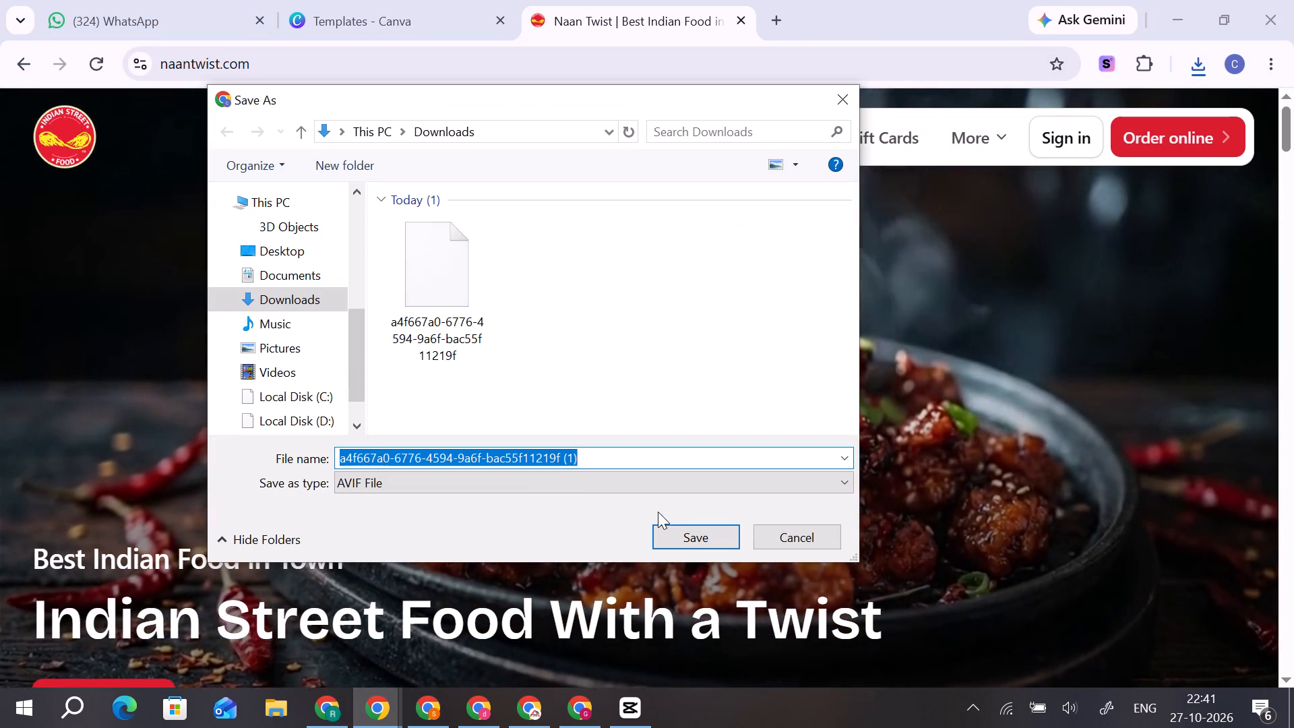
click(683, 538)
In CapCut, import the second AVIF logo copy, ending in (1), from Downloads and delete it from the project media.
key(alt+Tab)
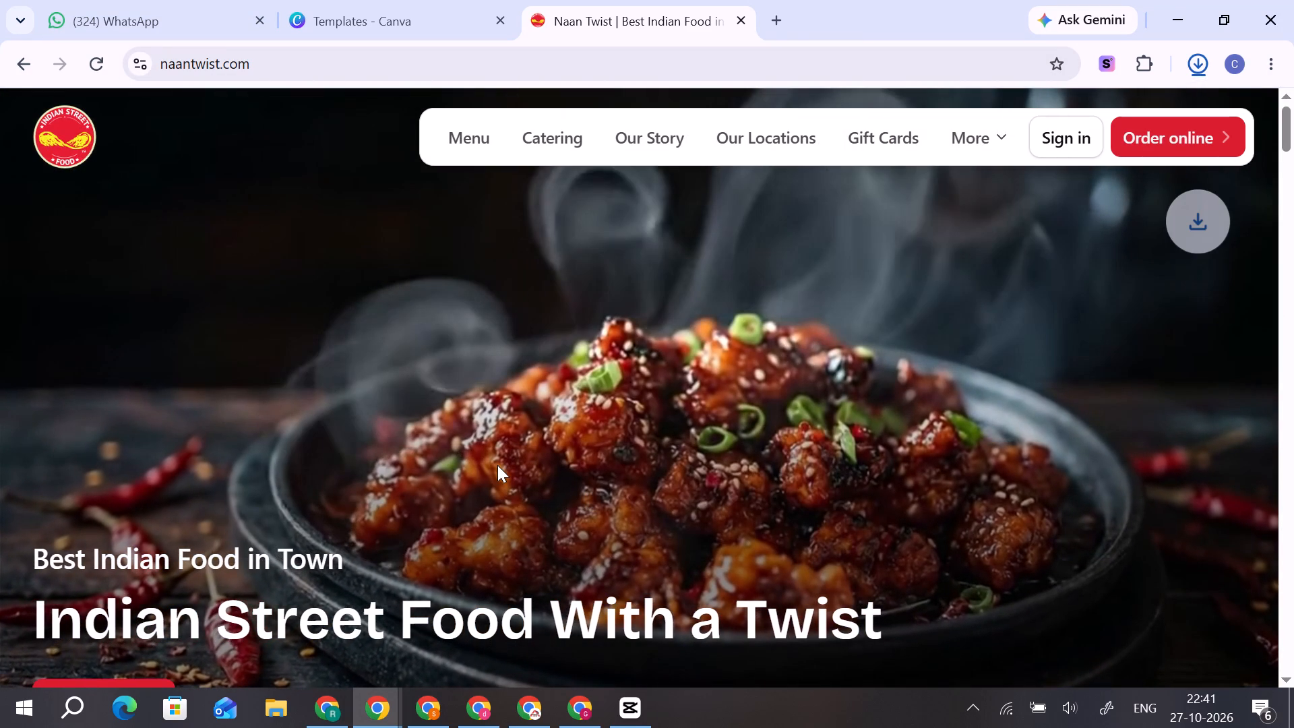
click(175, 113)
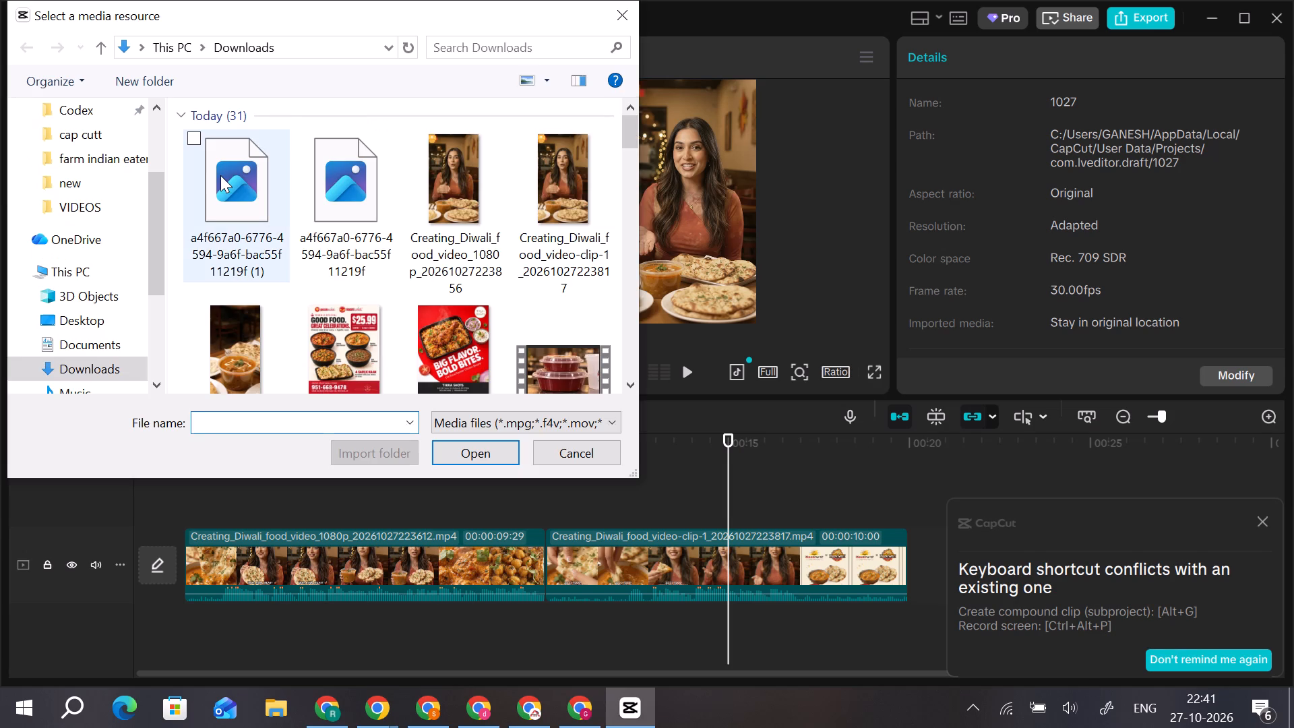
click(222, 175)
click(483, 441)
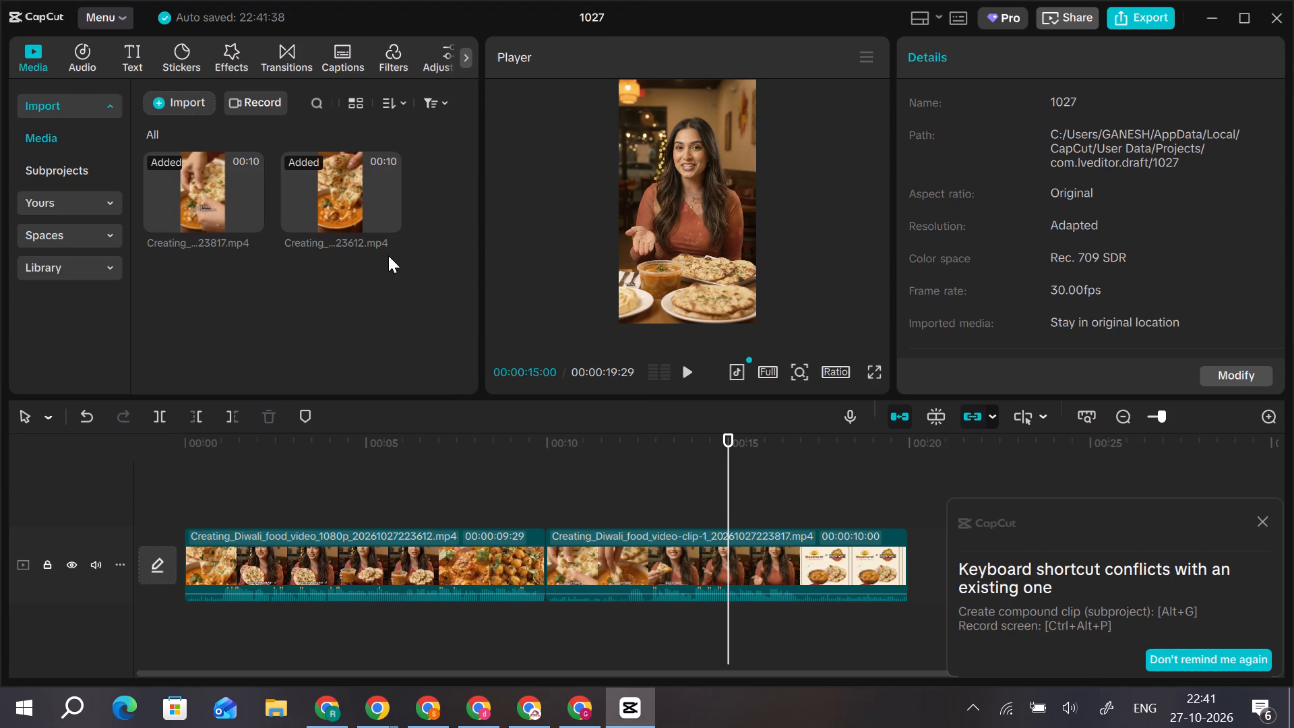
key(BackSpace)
Go back to the browser's logo search, open the round Indian Street Food logo in image results, and save it to Downloads as PNG "images".
key(alt+Tab)
click(20, 61)
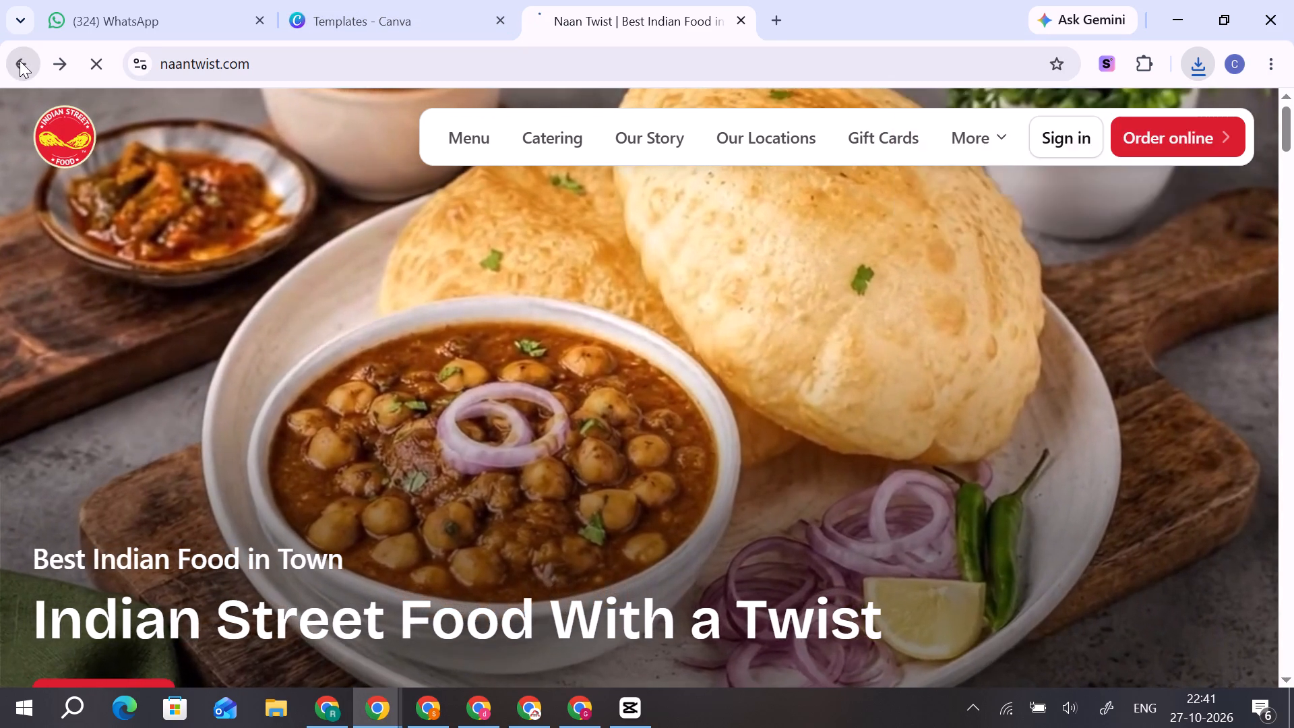
click(299, 181)
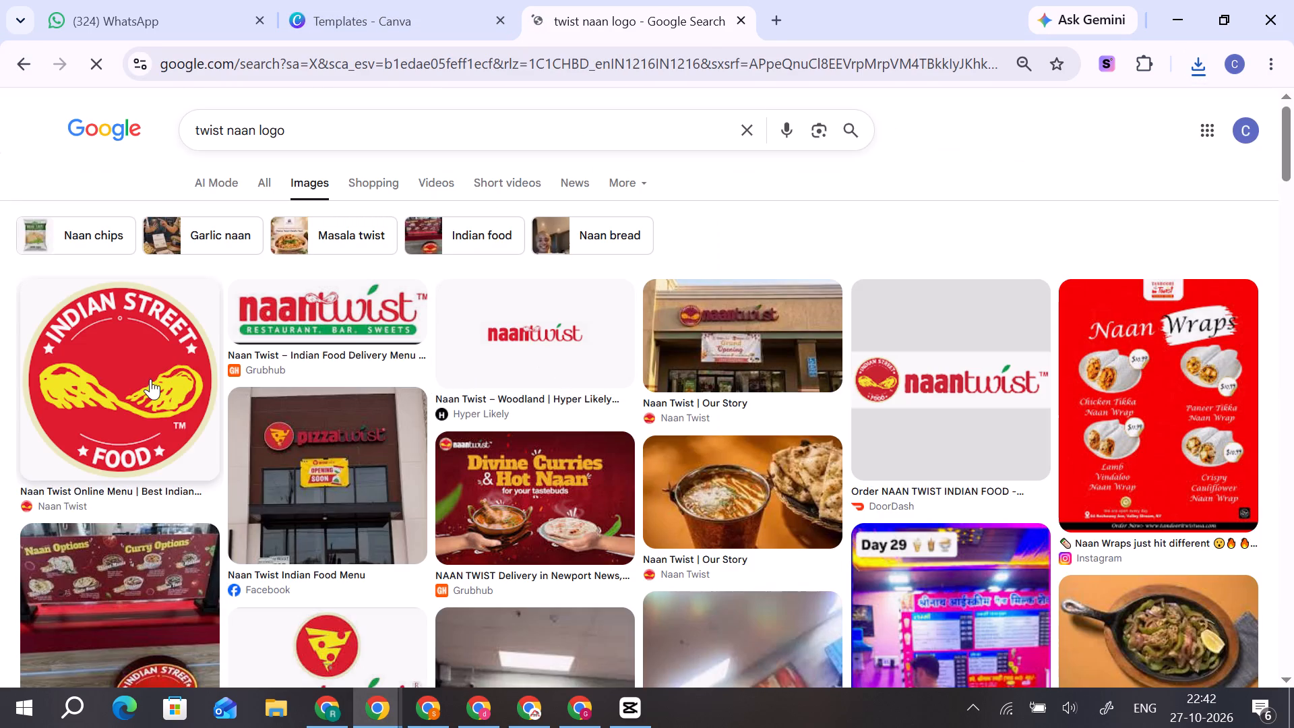
click(153, 378)
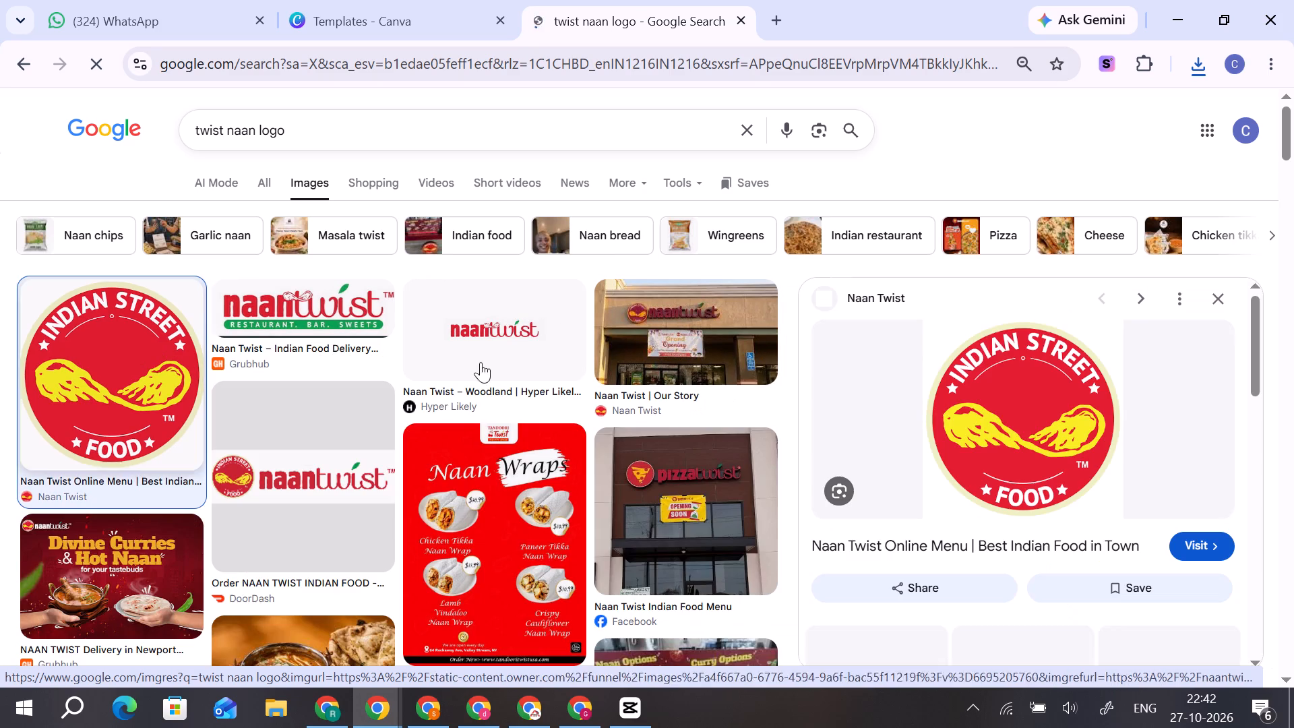
right_click(1010, 386)
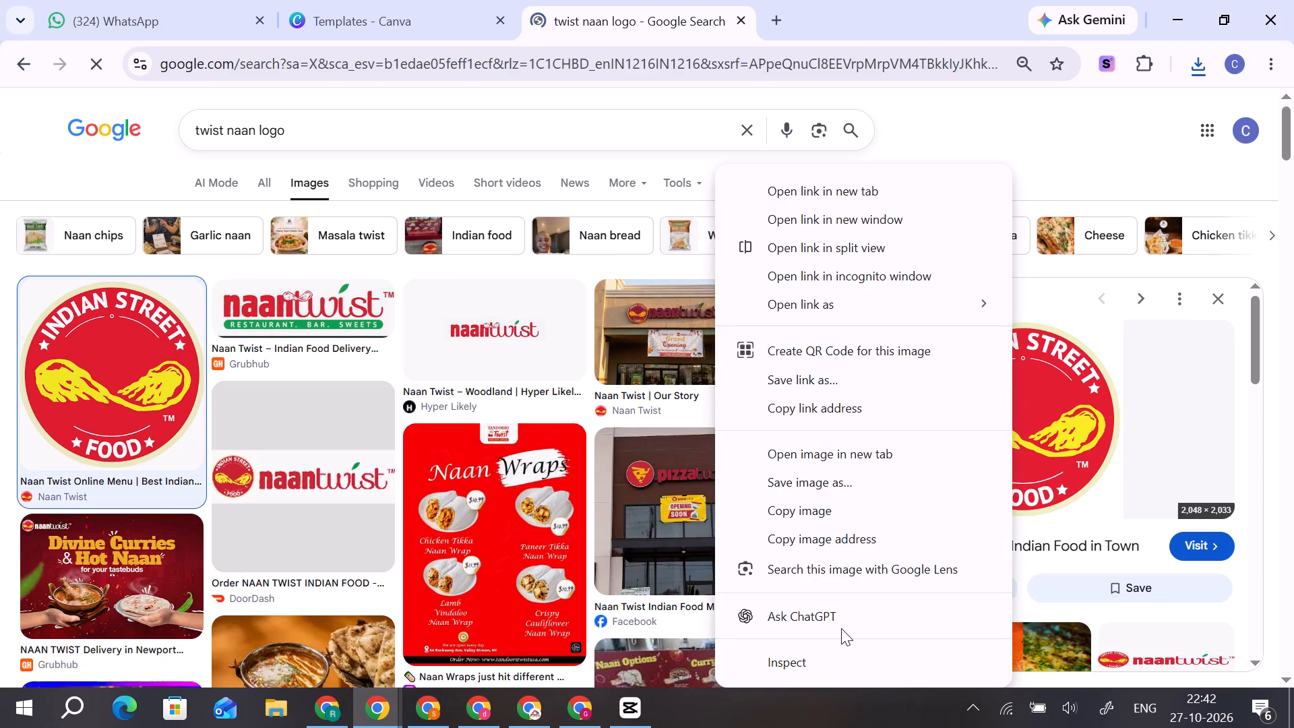
click(836, 485)
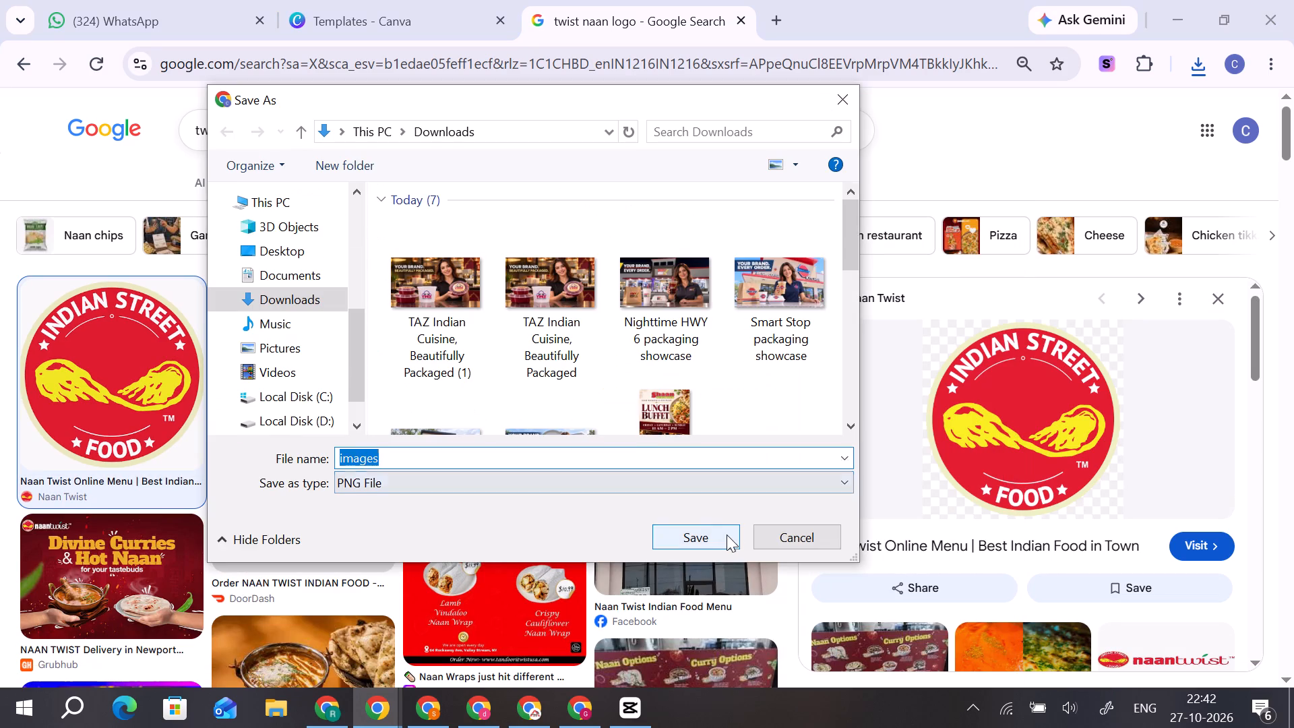
click(716, 537)
Switch to CapCut and import the "images" PNG logo from Downloads into the project media.
key(alt+Tab)
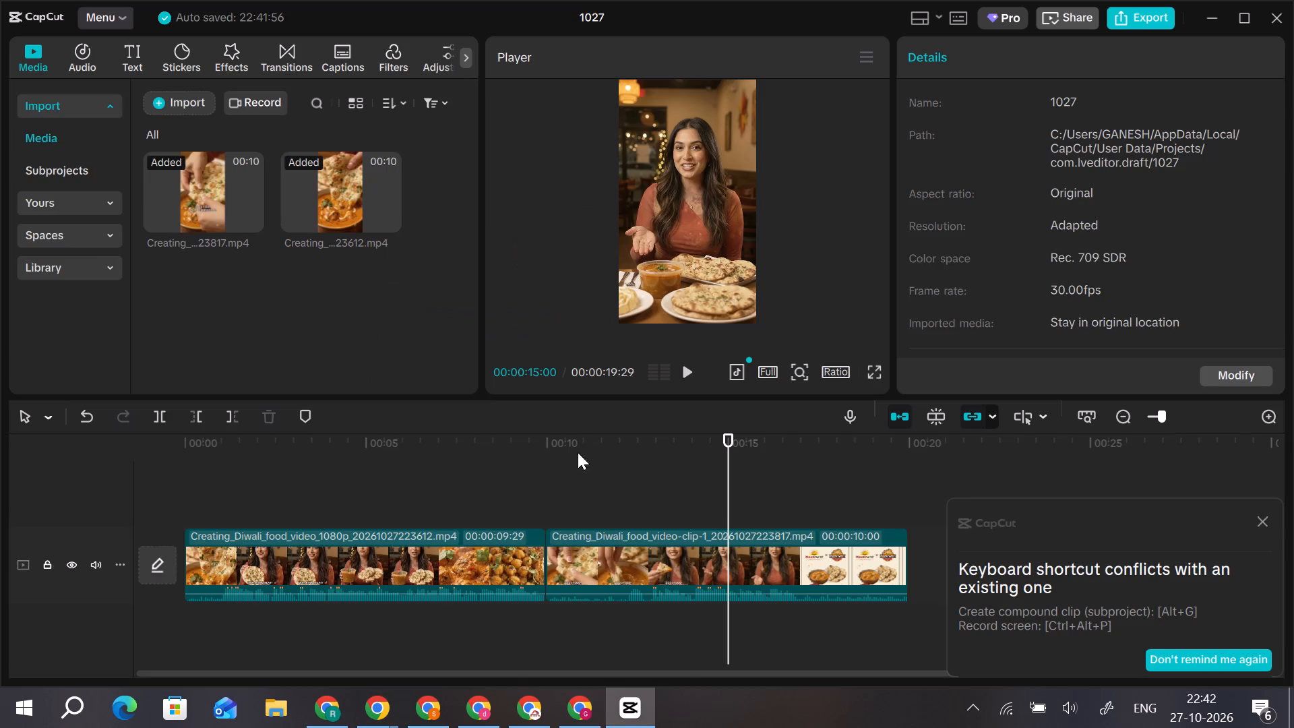
click(193, 104)
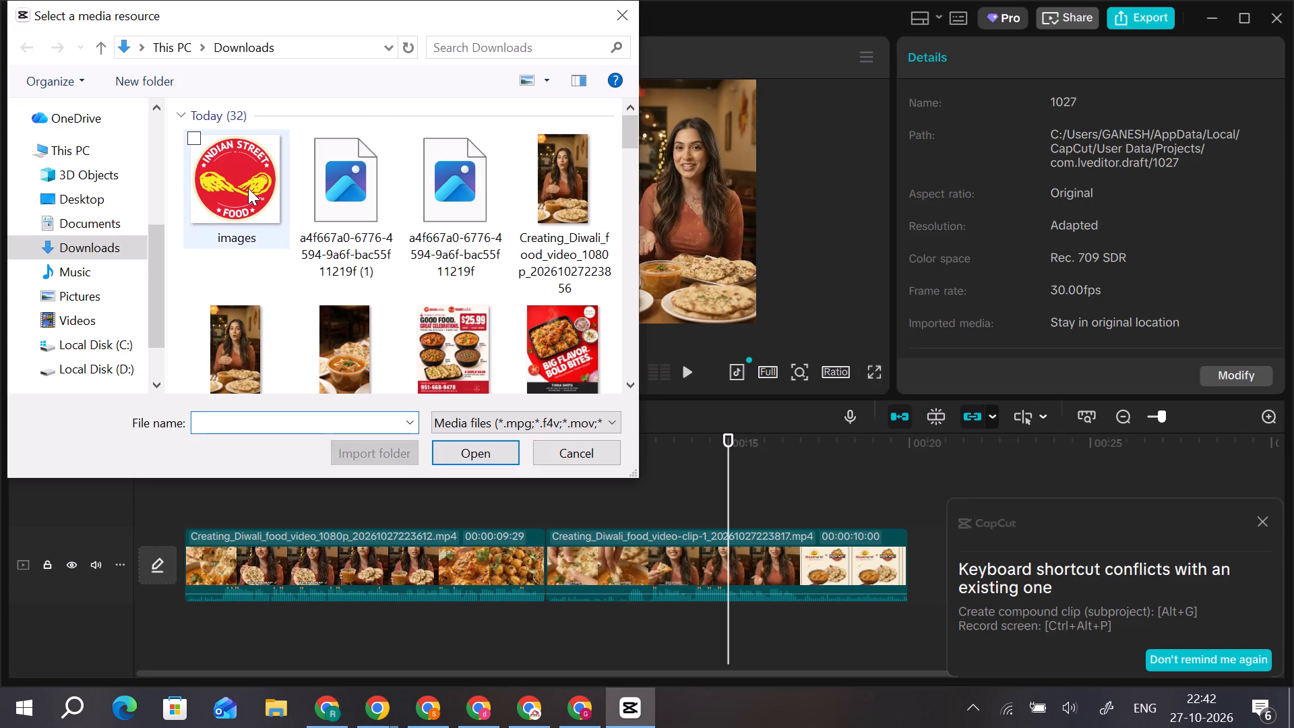
click(248, 188)
click(484, 445)
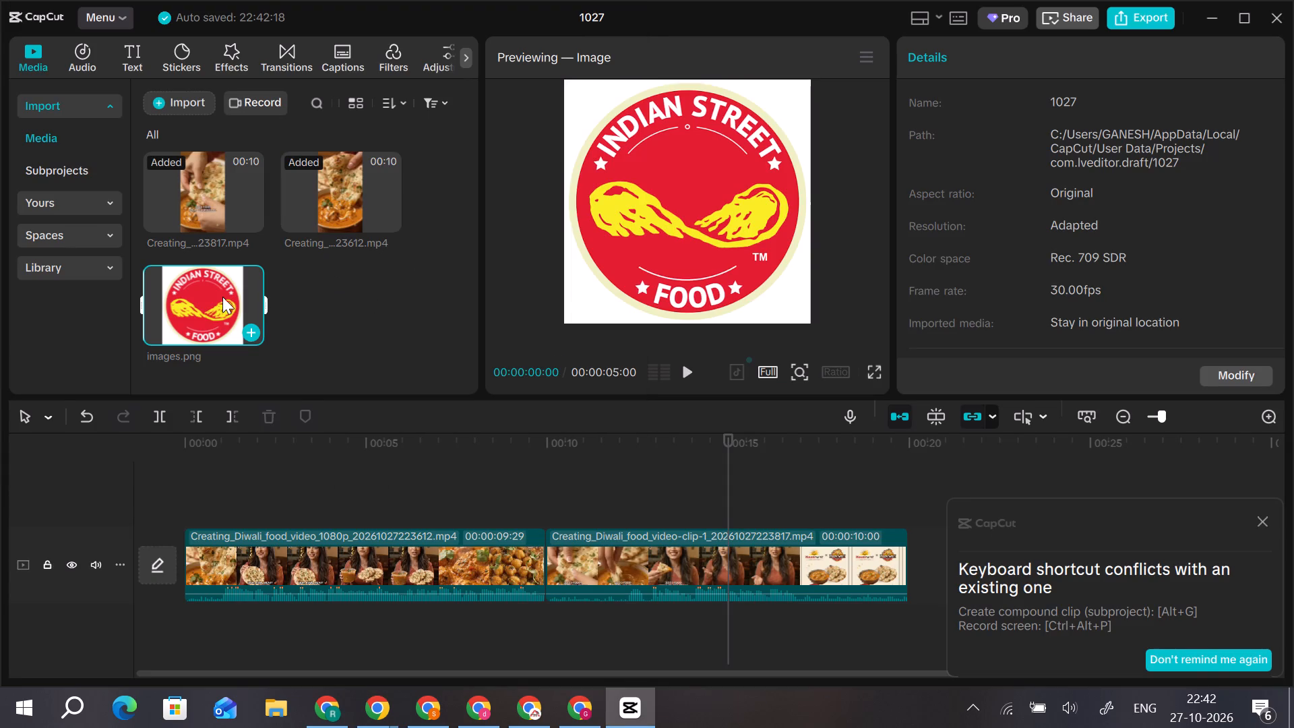
Place the logo image on a track above the videos from the timeline start and extend it to about 22:09.
drag(221, 297, 185, 485)
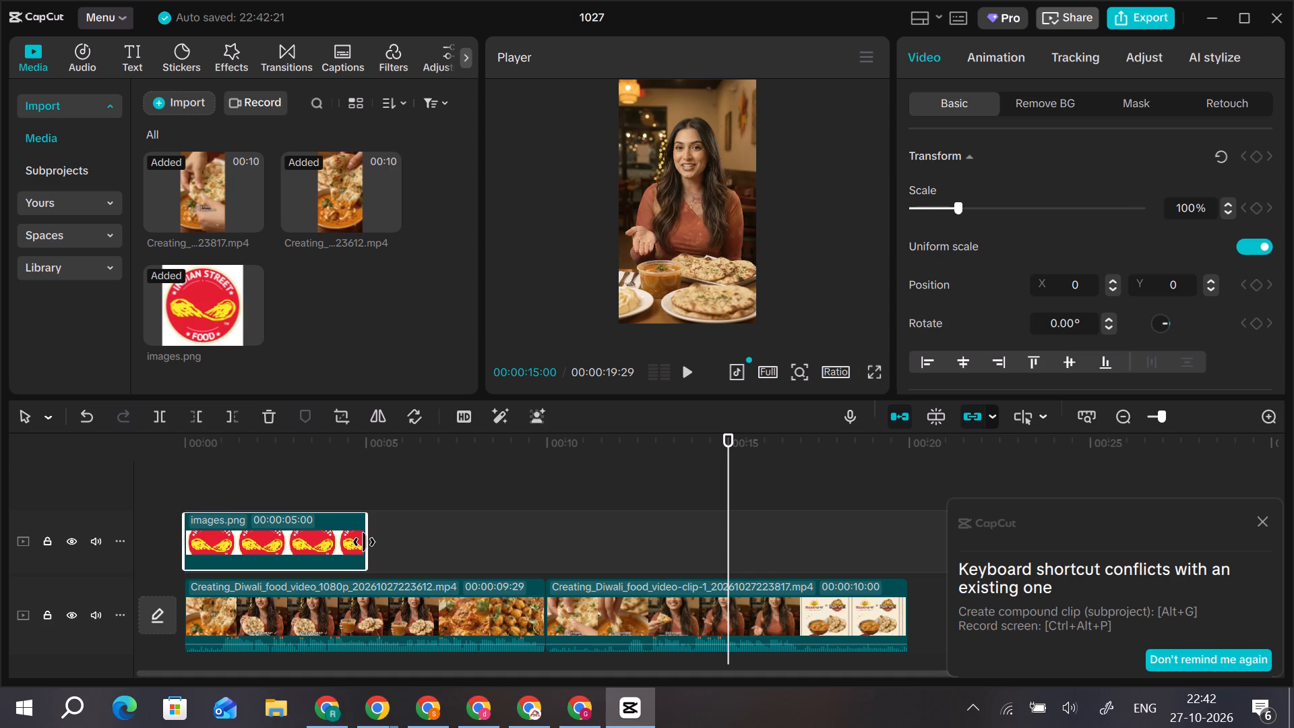
drag(364, 542, 991, 548)
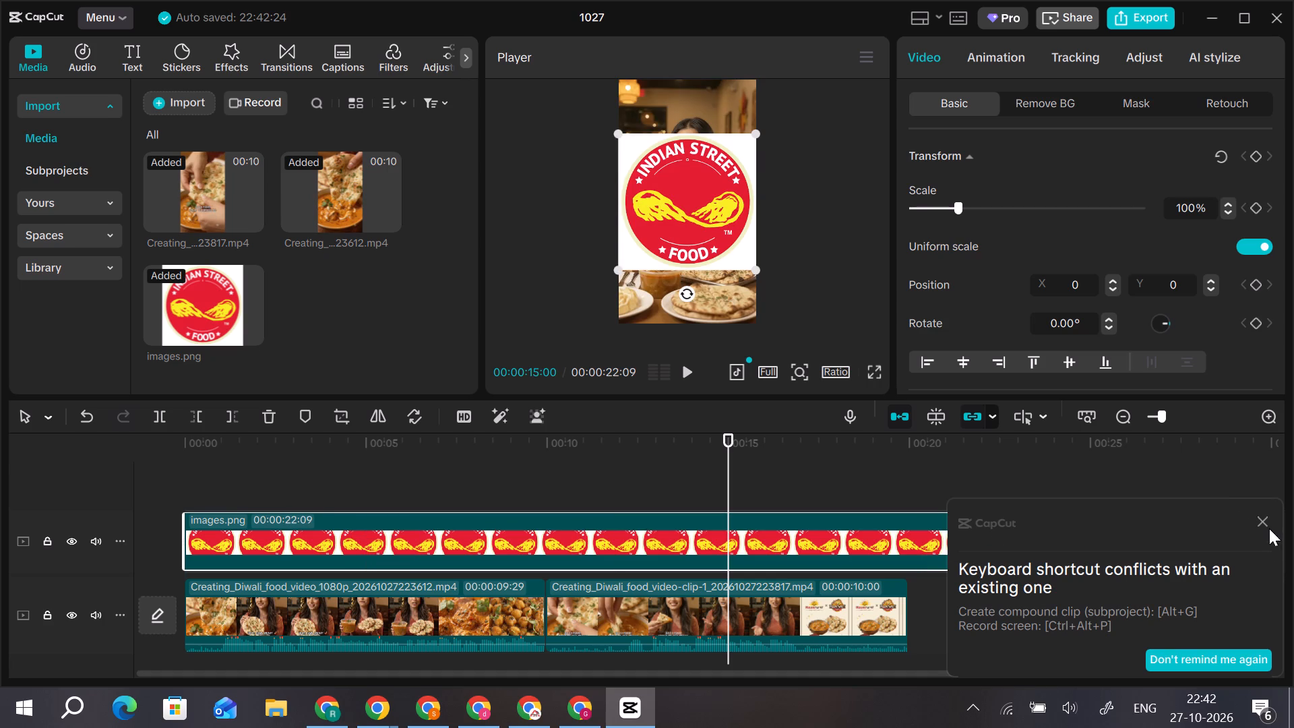
Trim the logo clip's end to match the end of the last video, for a duration of 00:00:19:29.
click(1264, 521)
drag(1158, 417, 1192, 423)
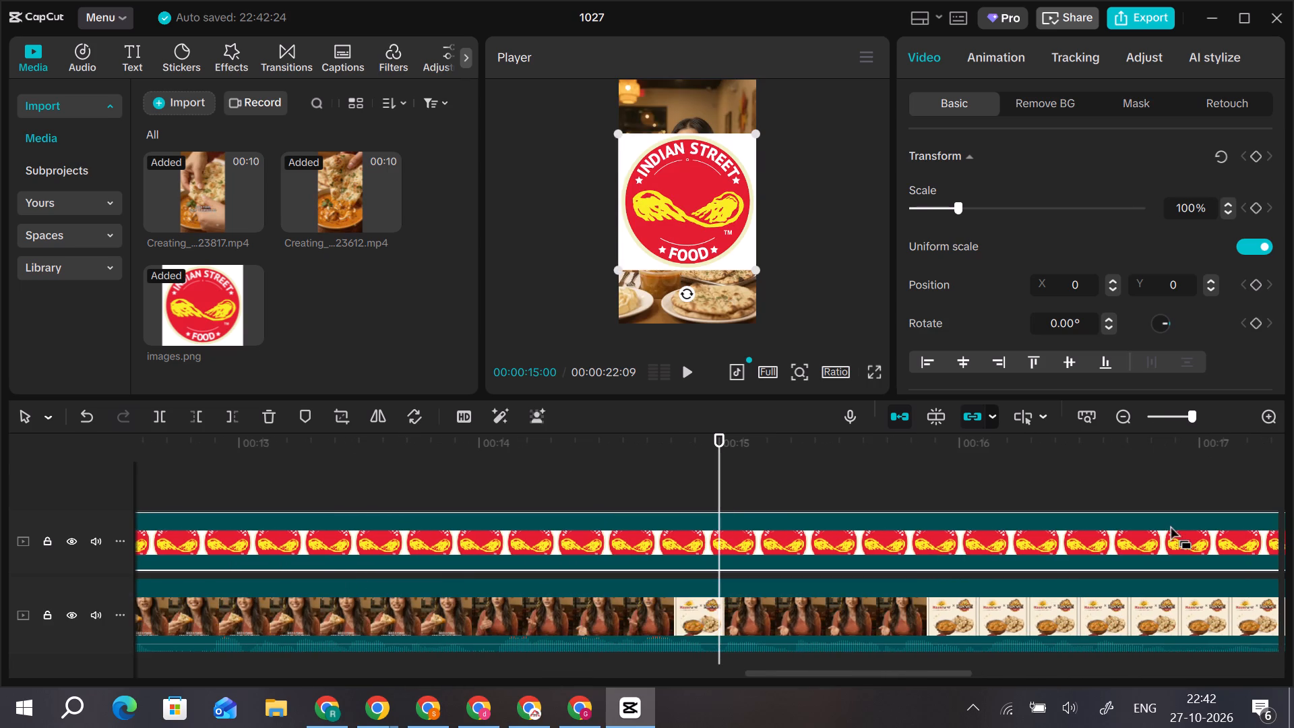
drag(840, 671, 1128, 670)
click(471, 591)
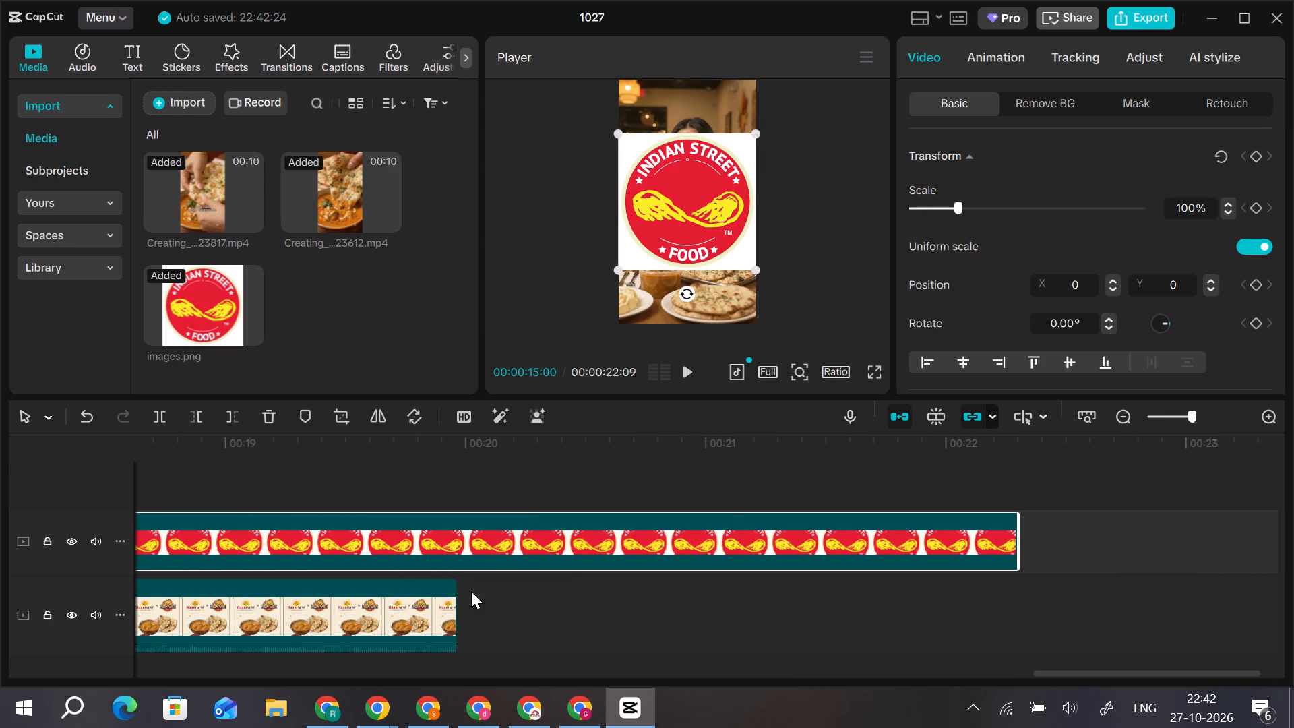
drag(469, 588, 453, 587)
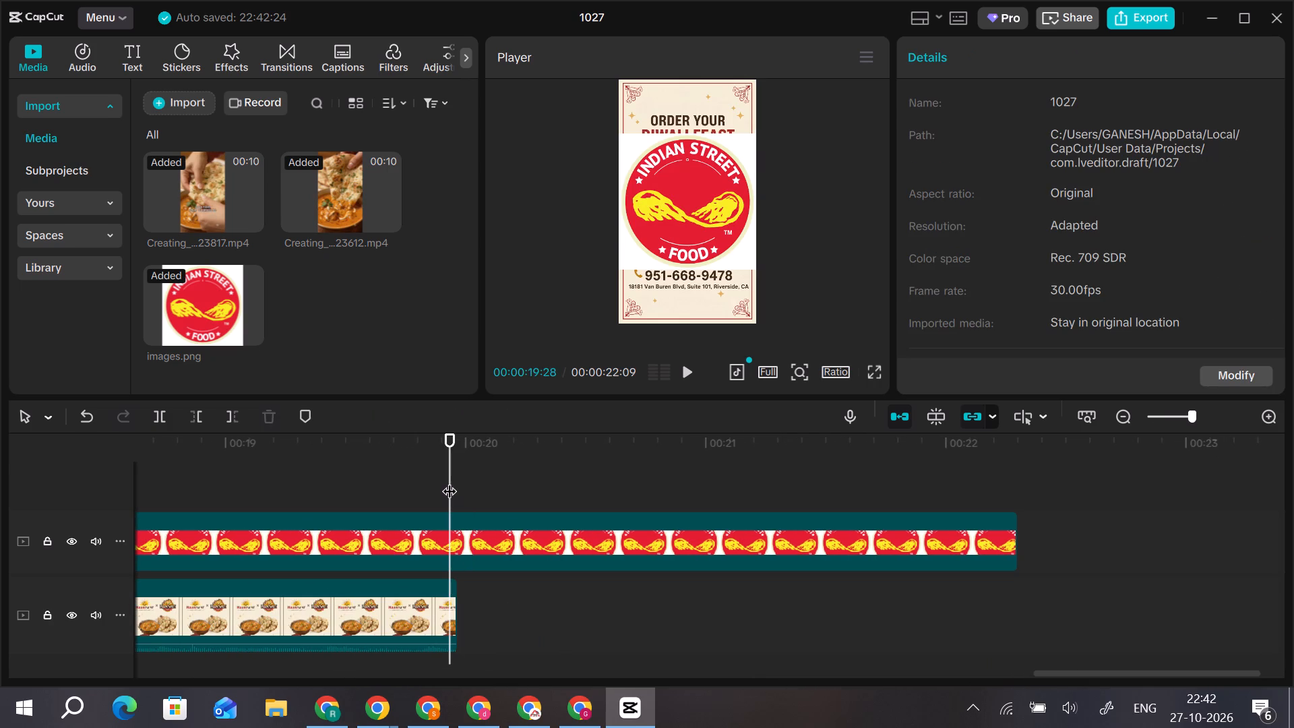
drag(449, 481, 456, 481)
click(970, 536)
drag(1016, 534, 984, 543)
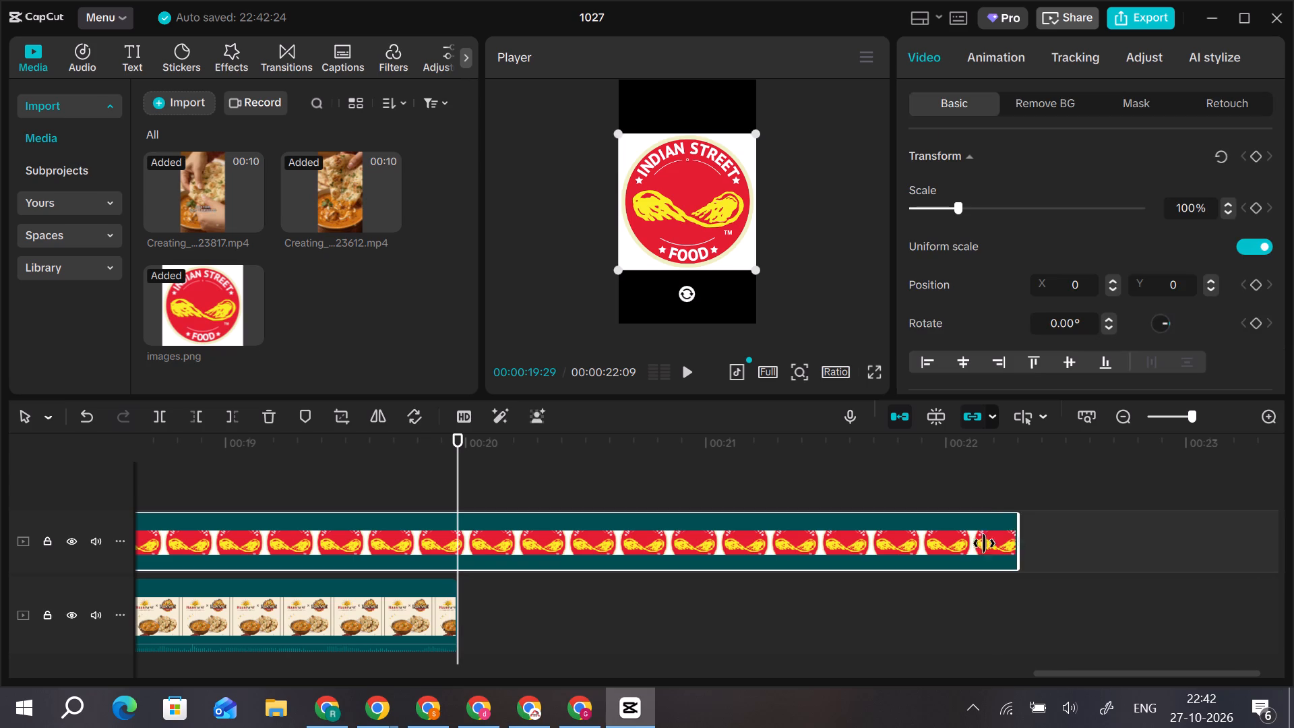
drag(984, 543, 456, 566)
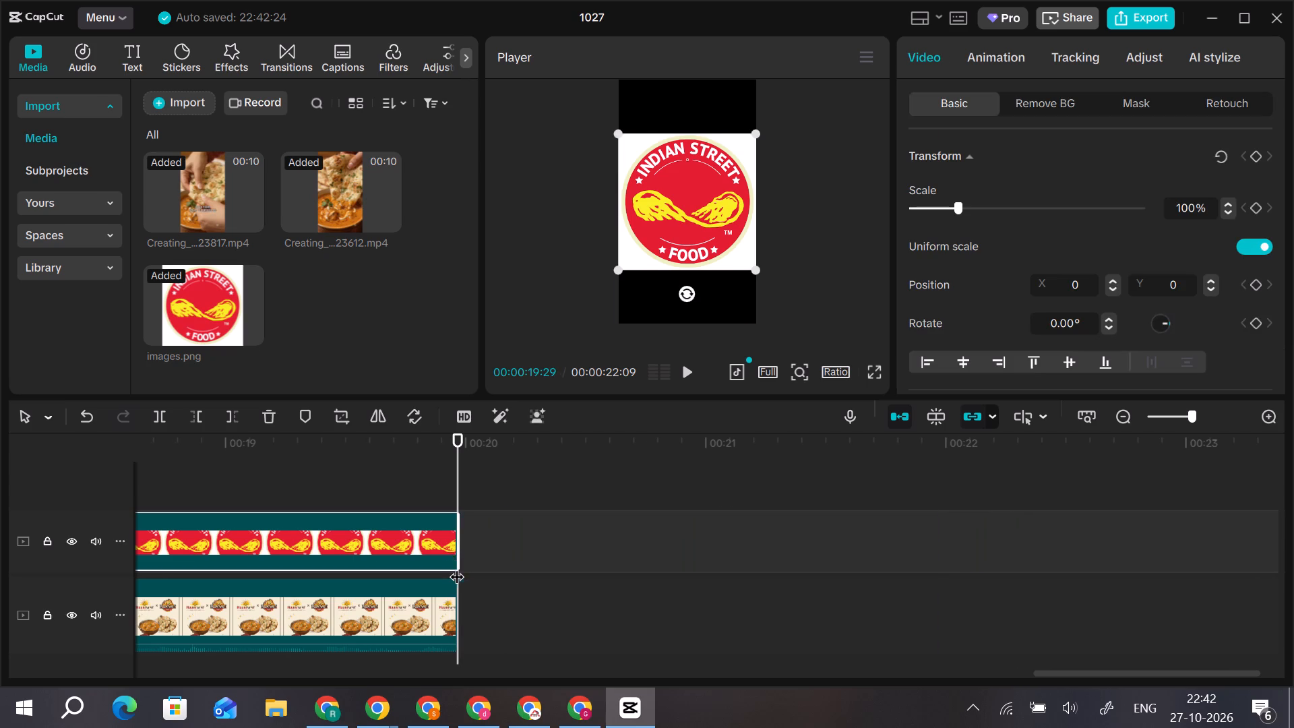
click(356, 494)
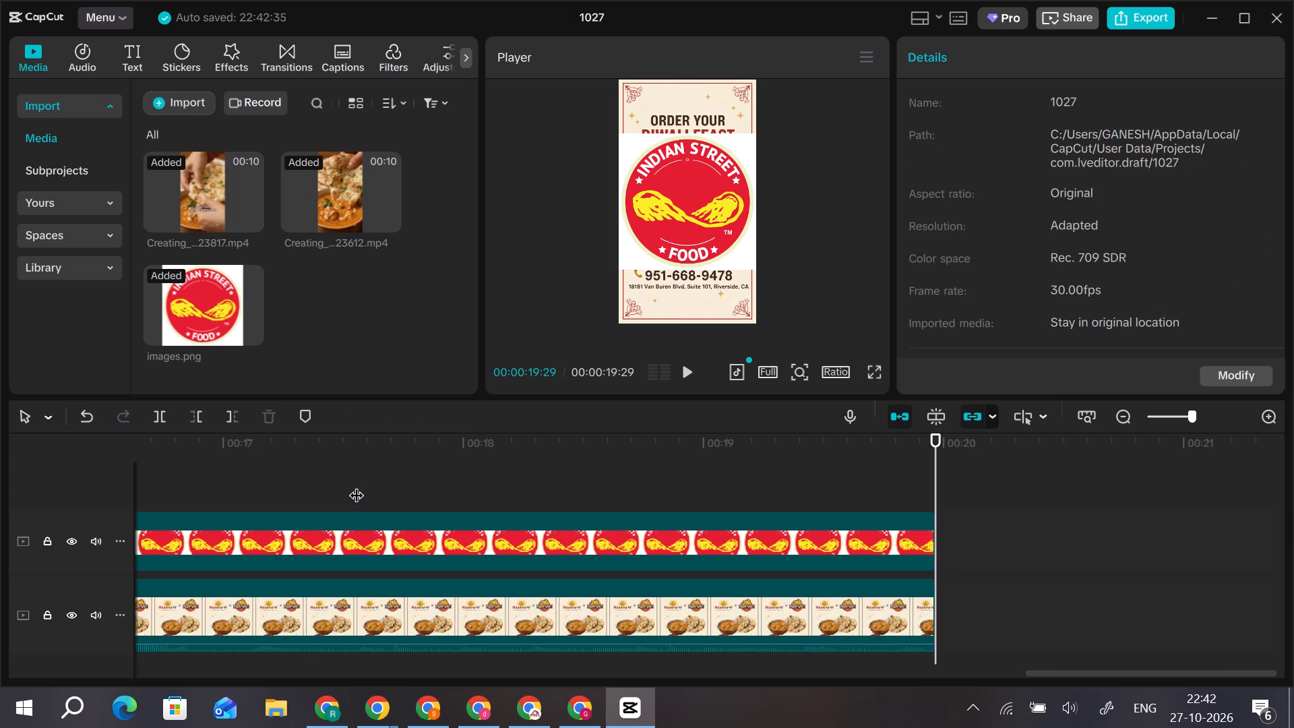
Apply a chroma key to the logo clip from the timeline start, picking its white background as the key colour.
drag(356, 485, 0, 500)
click(661, 164)
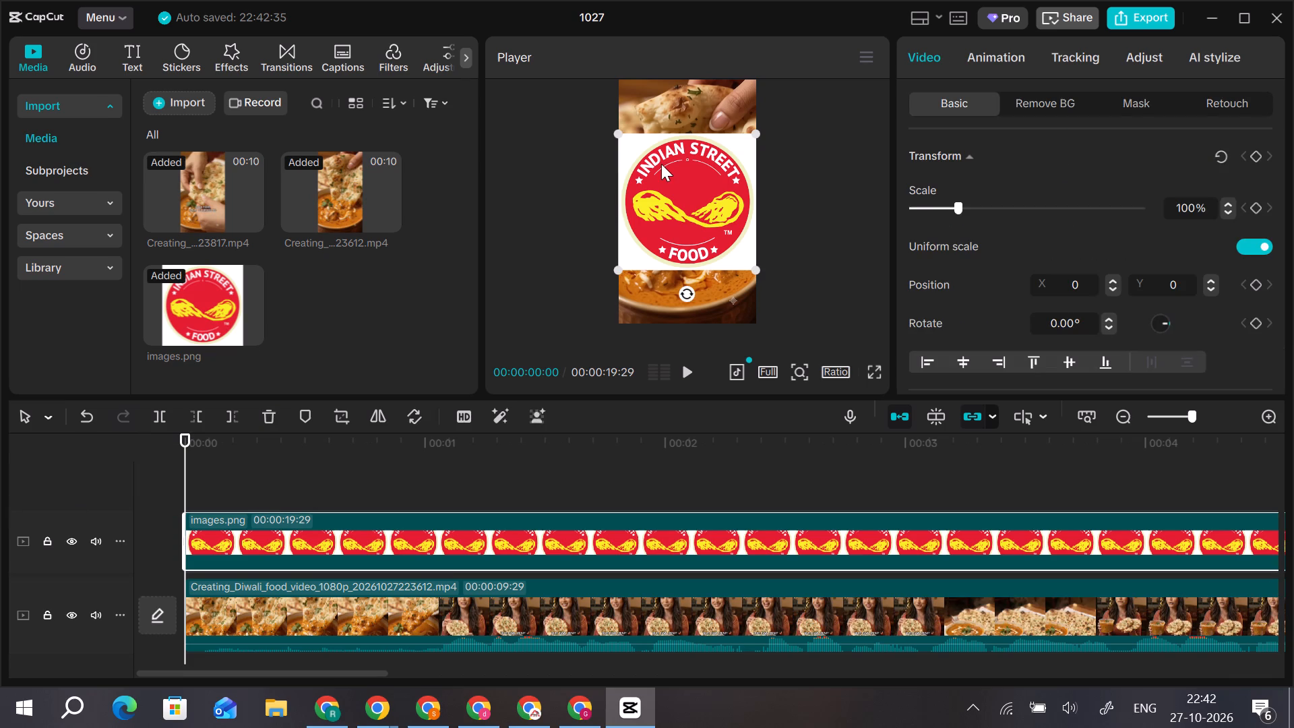
click(1070, 107)
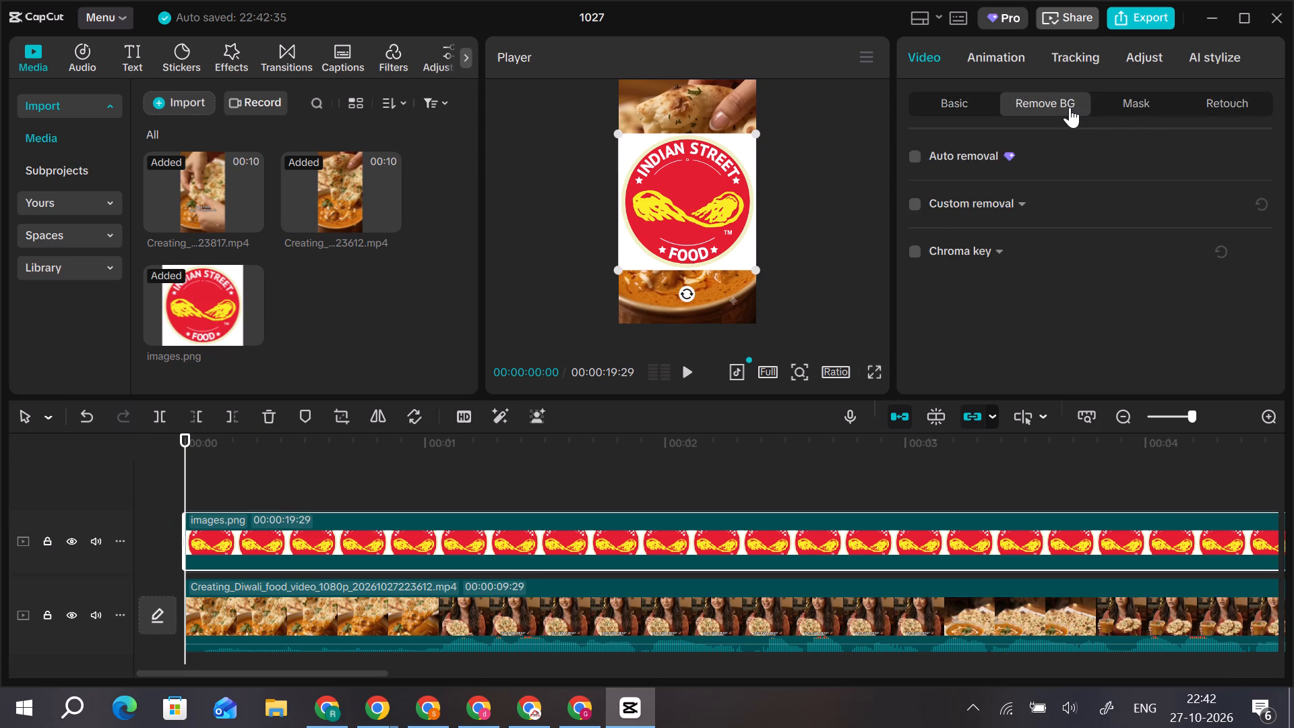
click(917, 256)
click(747, 154)
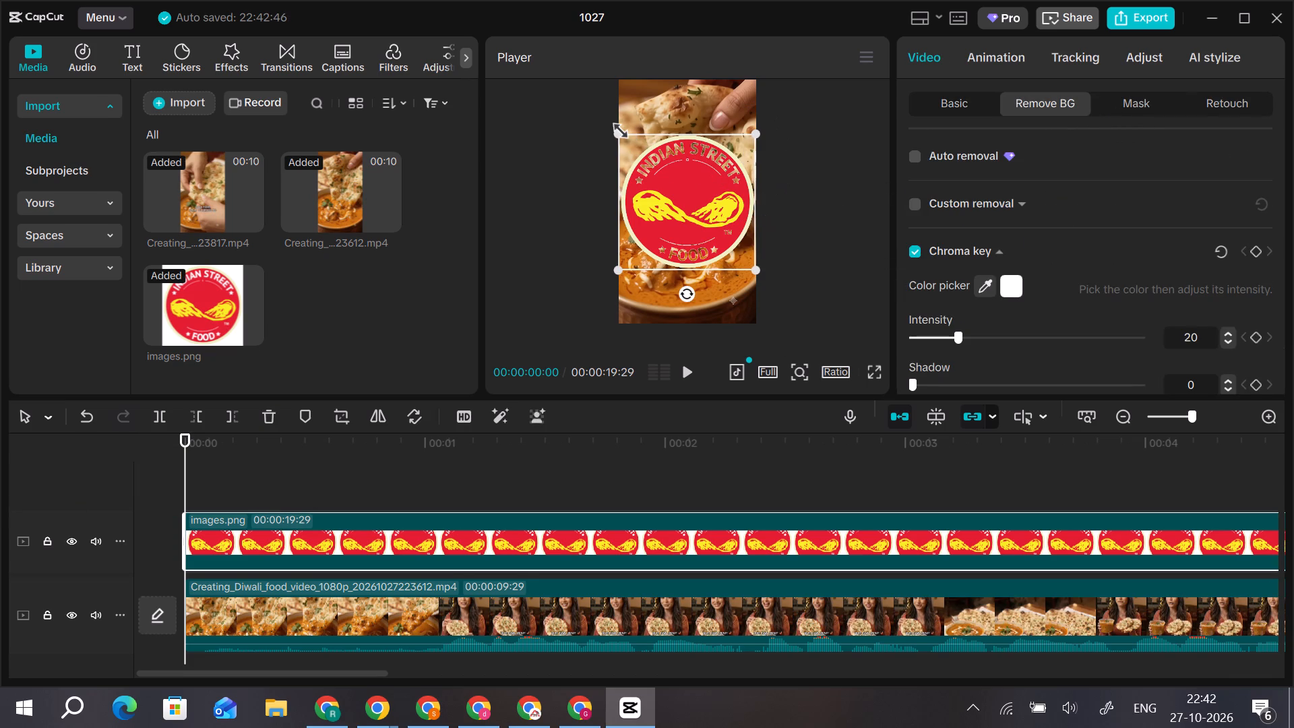
Shrink the logo to a small badge and place it near the bottom of the frame, slightly right of centre.
drag(616, 127, 679, 185)
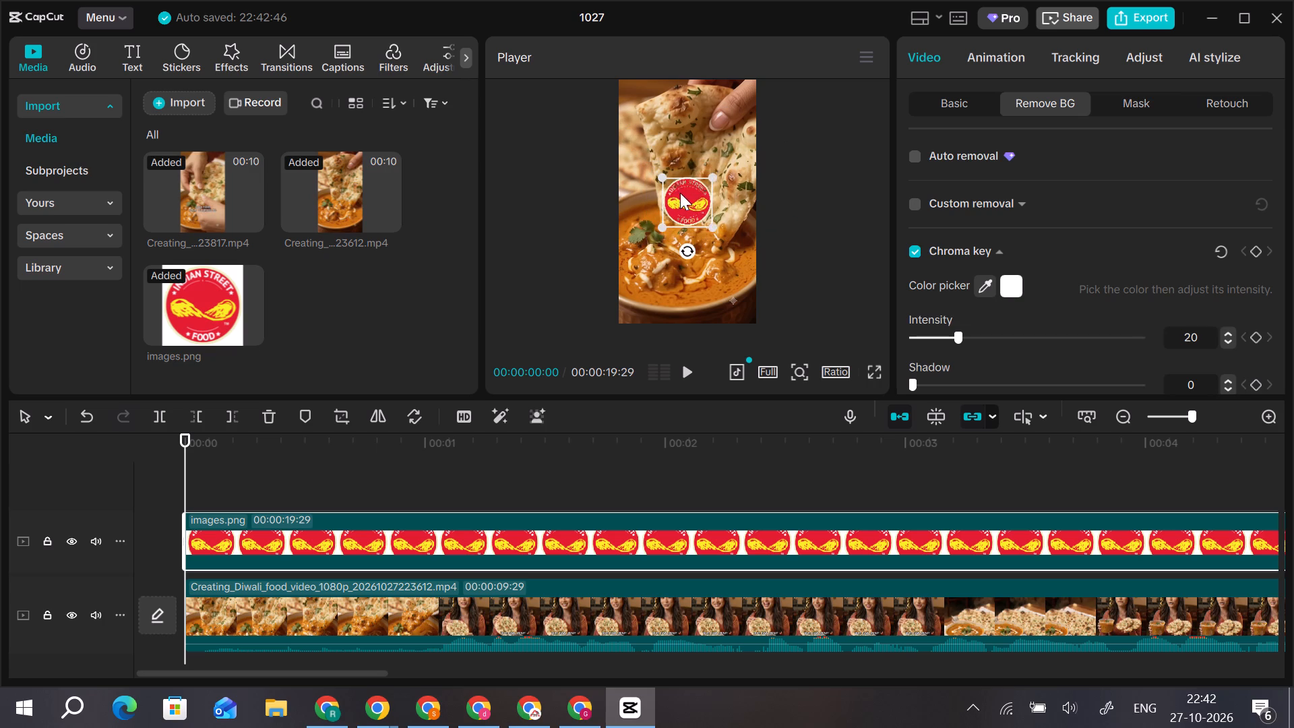
drag(680, 193, 722, 285)
drag(700, 270, 718, 279)
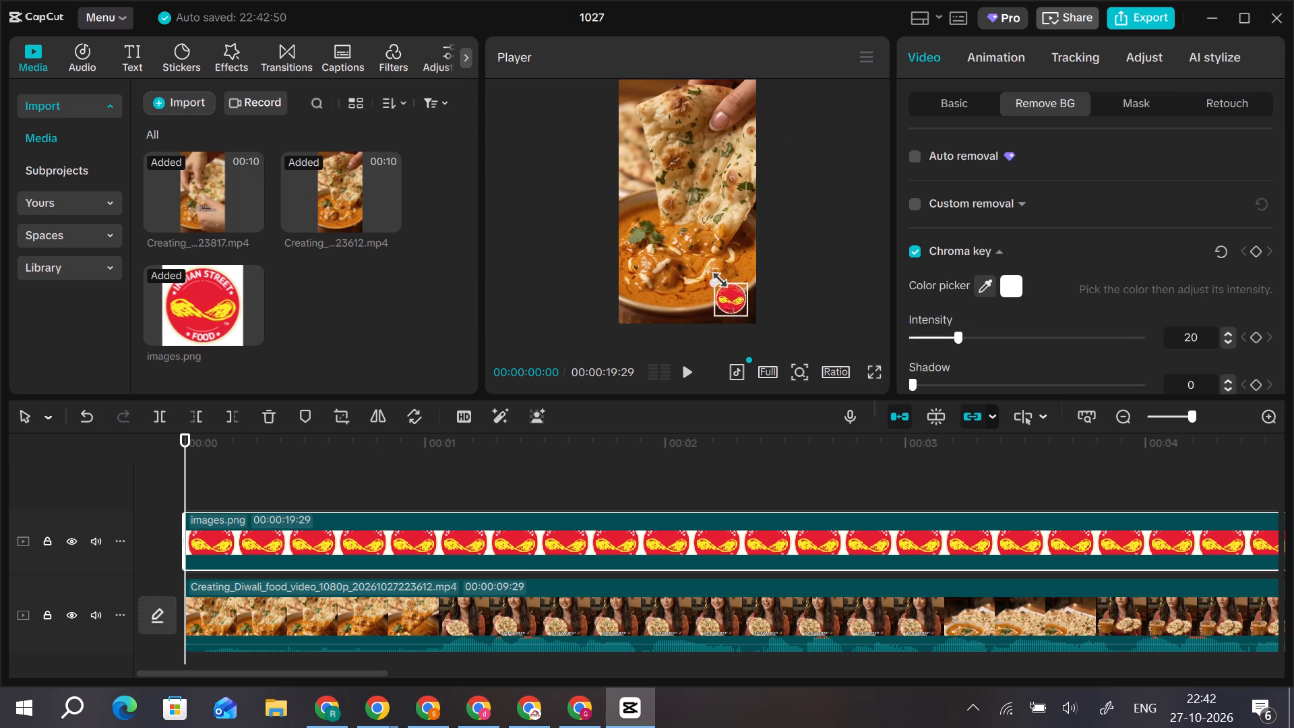
drag(718, 279, 722, 283)
drag(732, 301, 702, 298)
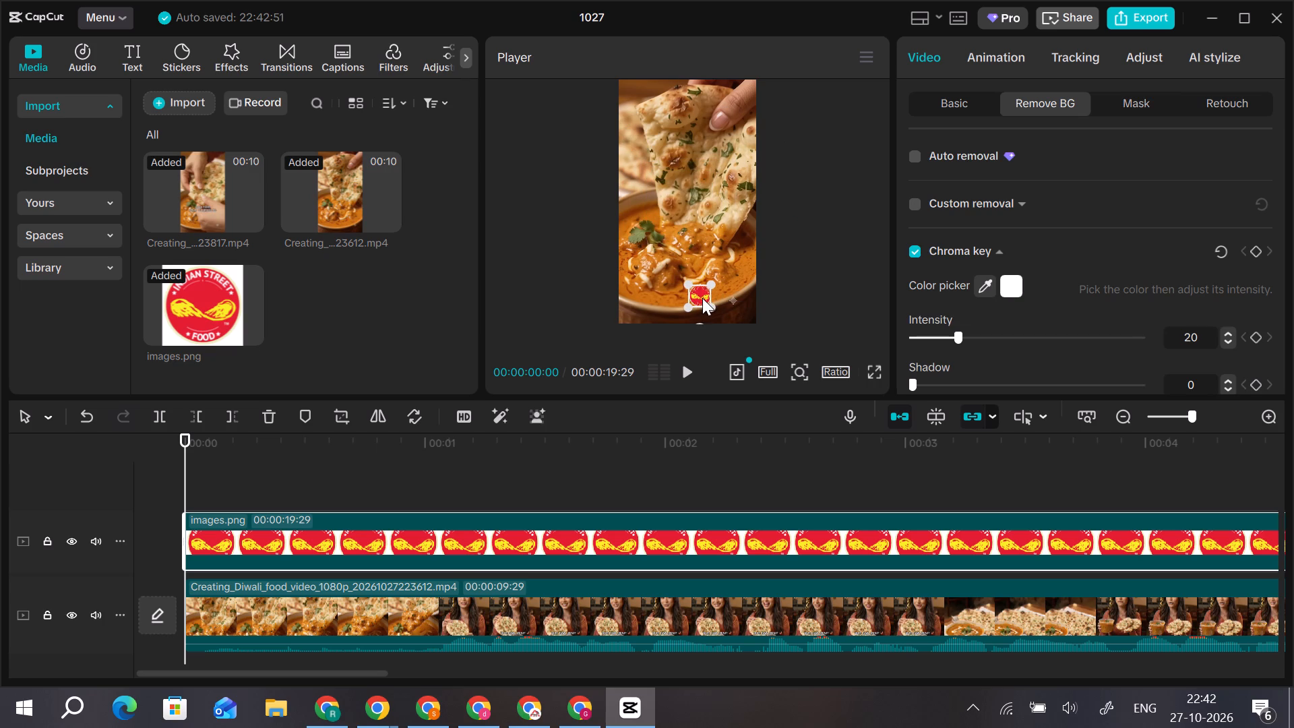
Add a circle shape on a new track above the logo, starting at the beginning of the timeline.
click(189, 55)
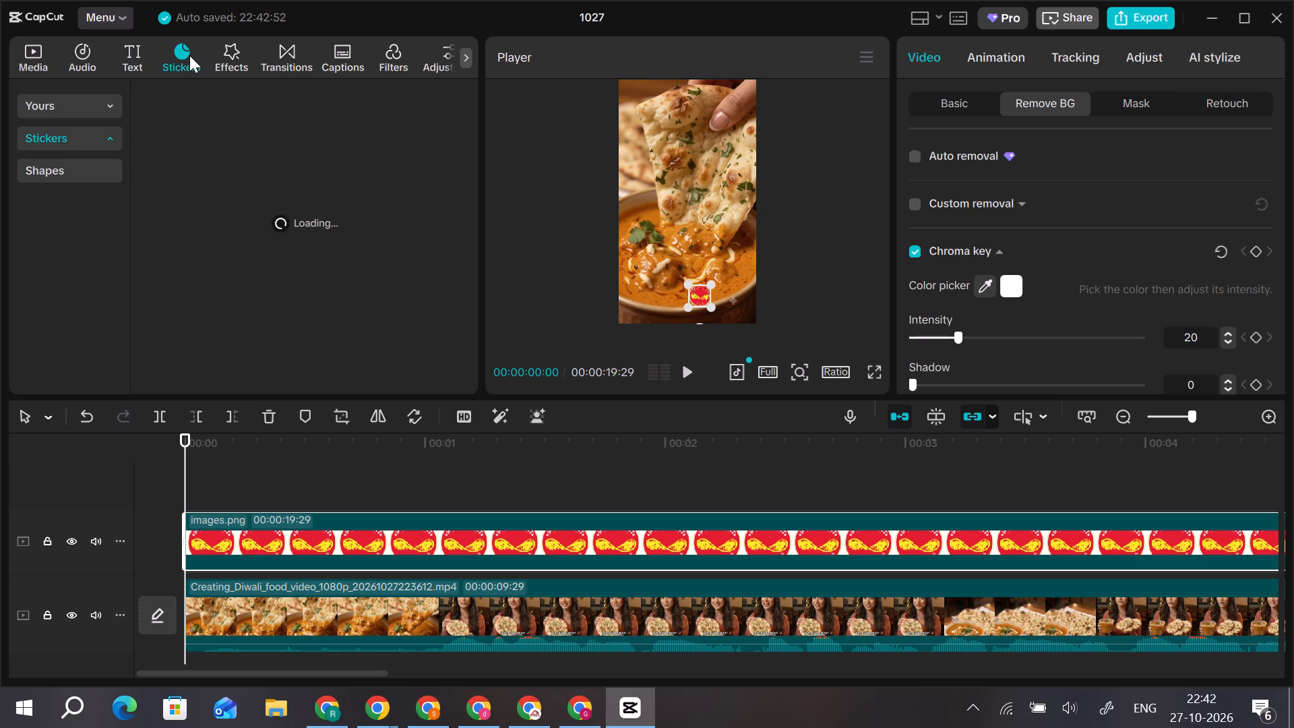
click(93, 167)
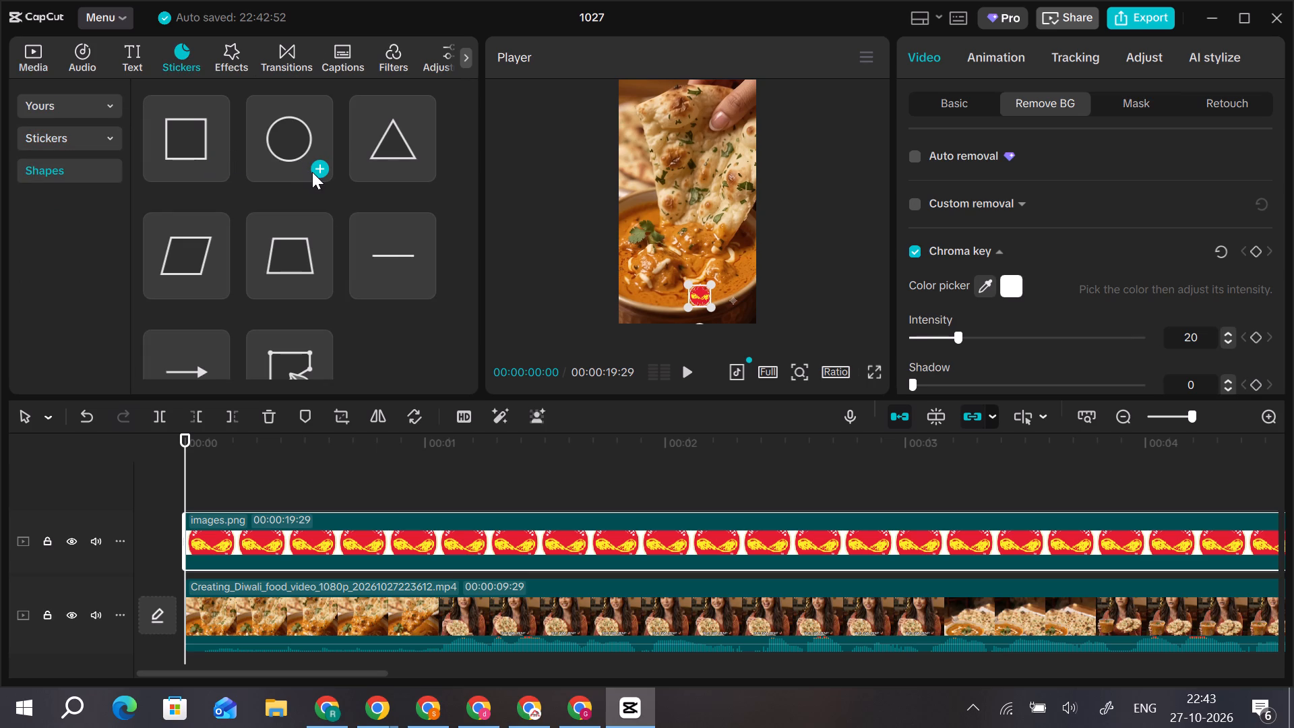
drag(298, 152, 186, 482)
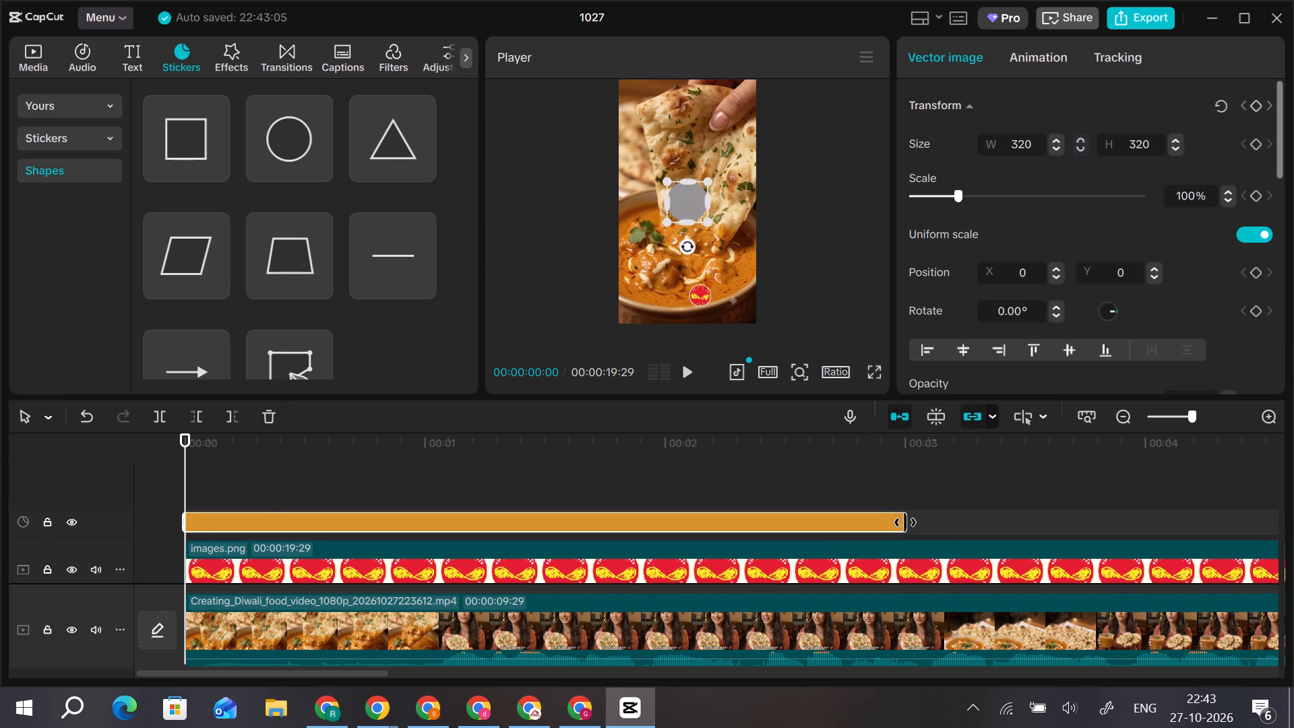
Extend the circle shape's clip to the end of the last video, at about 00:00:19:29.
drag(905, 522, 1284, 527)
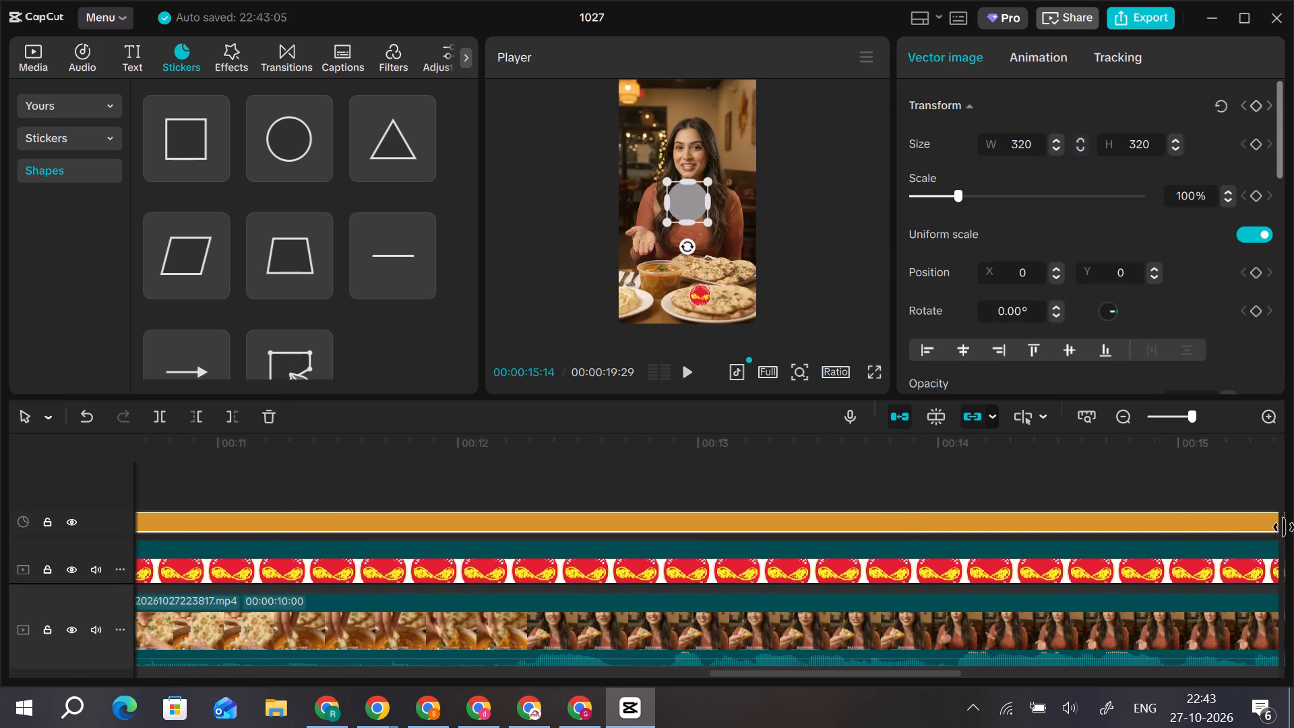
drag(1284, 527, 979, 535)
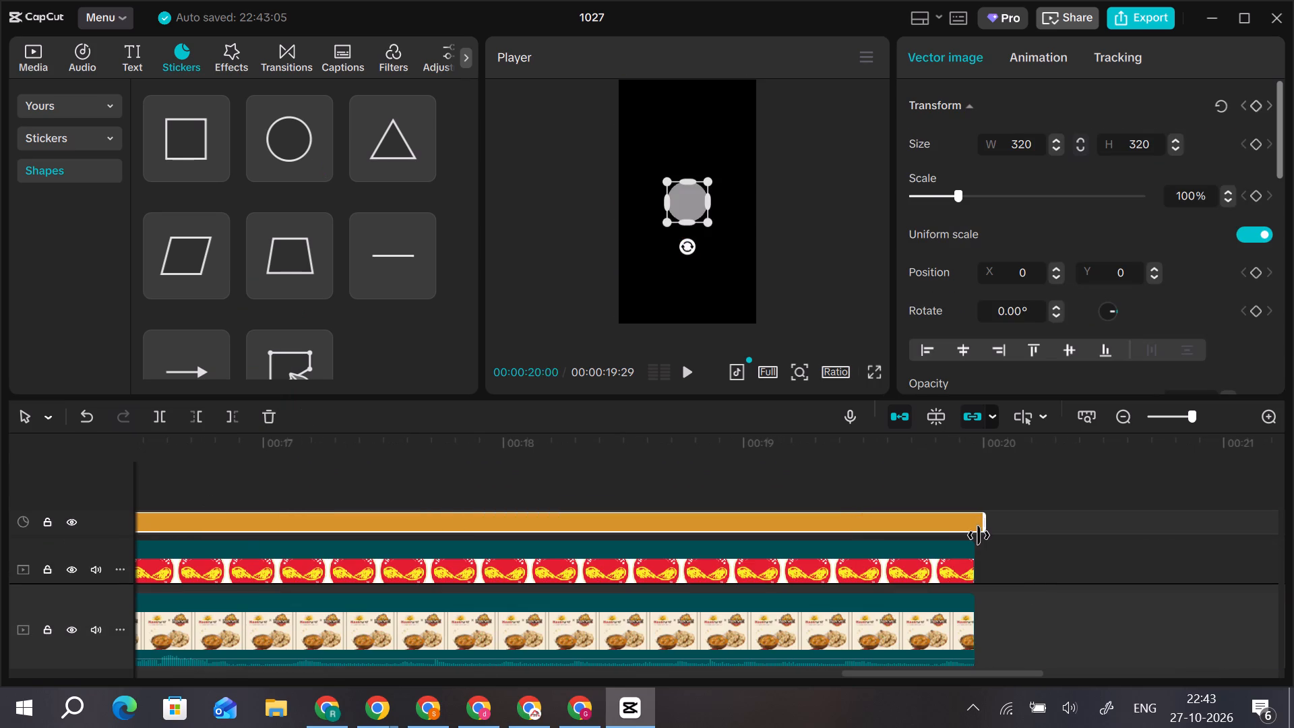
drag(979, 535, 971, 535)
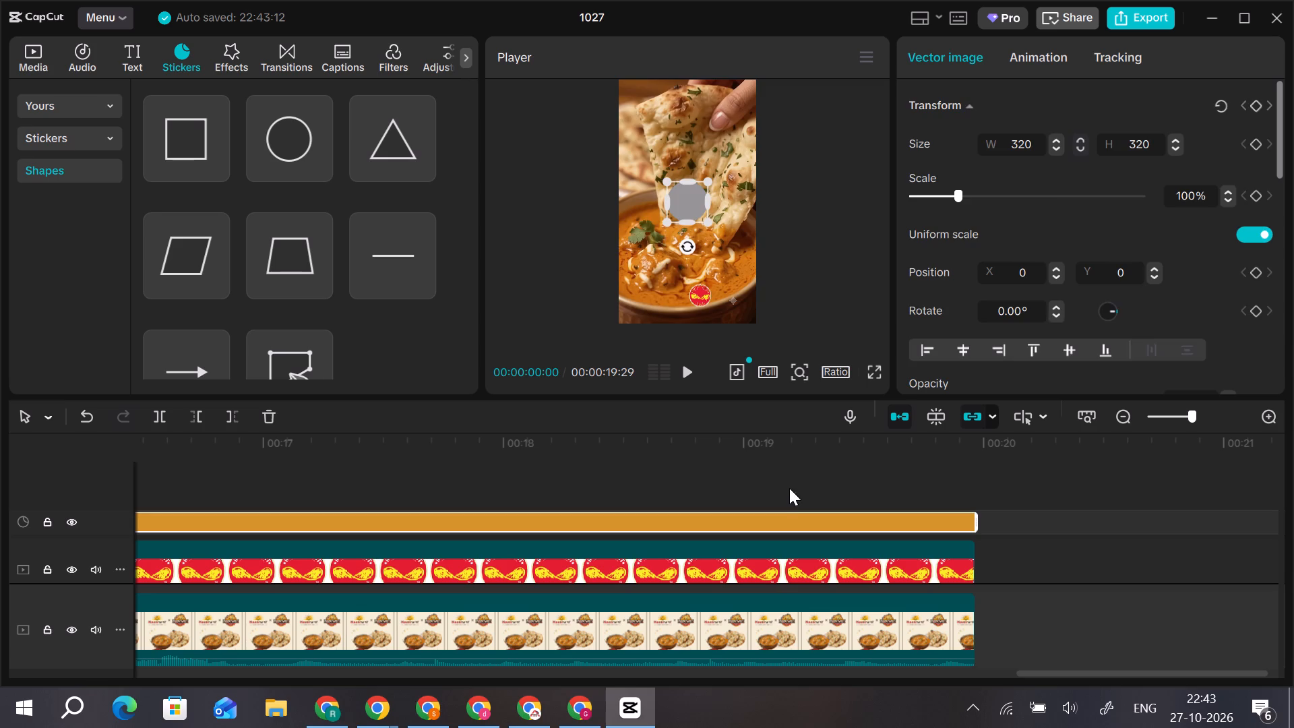
Enlarge the player preview by making the timeline area shorter.
click(789, 488)
drag(722, 399, 752, 545)
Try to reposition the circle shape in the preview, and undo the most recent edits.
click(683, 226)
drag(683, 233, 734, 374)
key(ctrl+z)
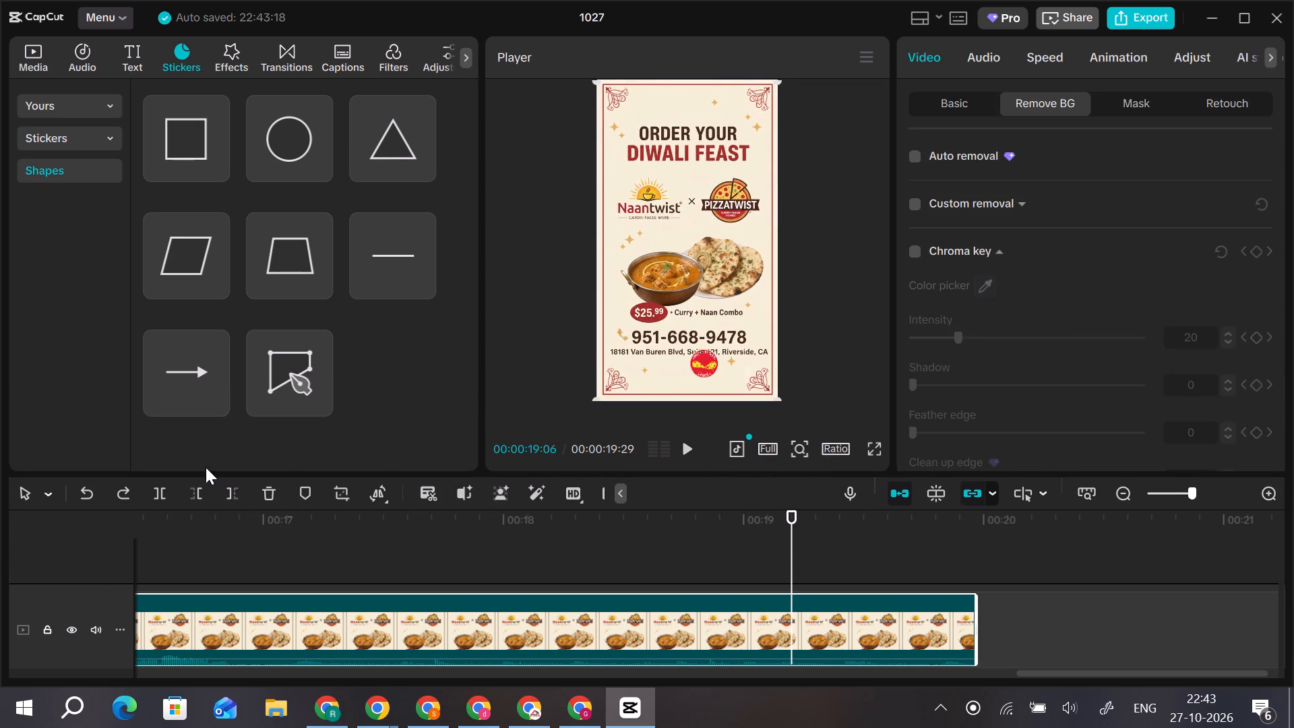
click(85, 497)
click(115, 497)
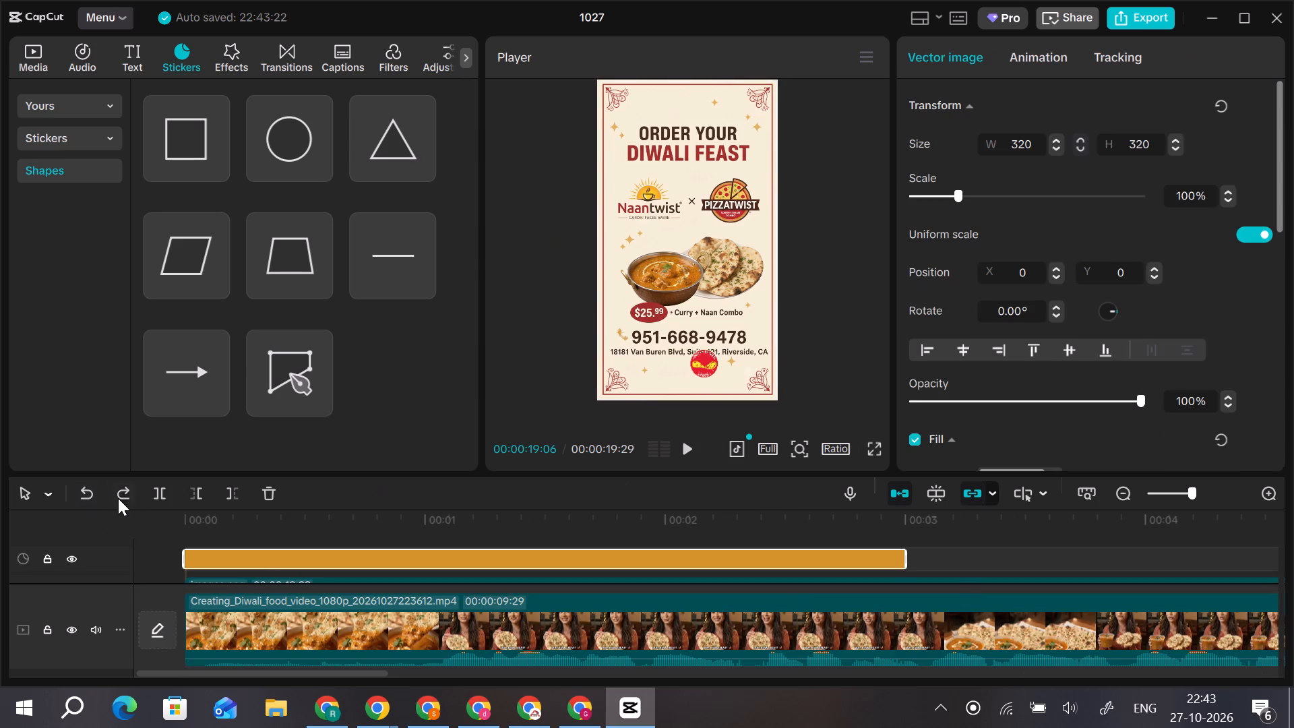
Extend the circle shape's clip to match the end of the last video, at about 00:00:19:29.
double_click(752, 522)
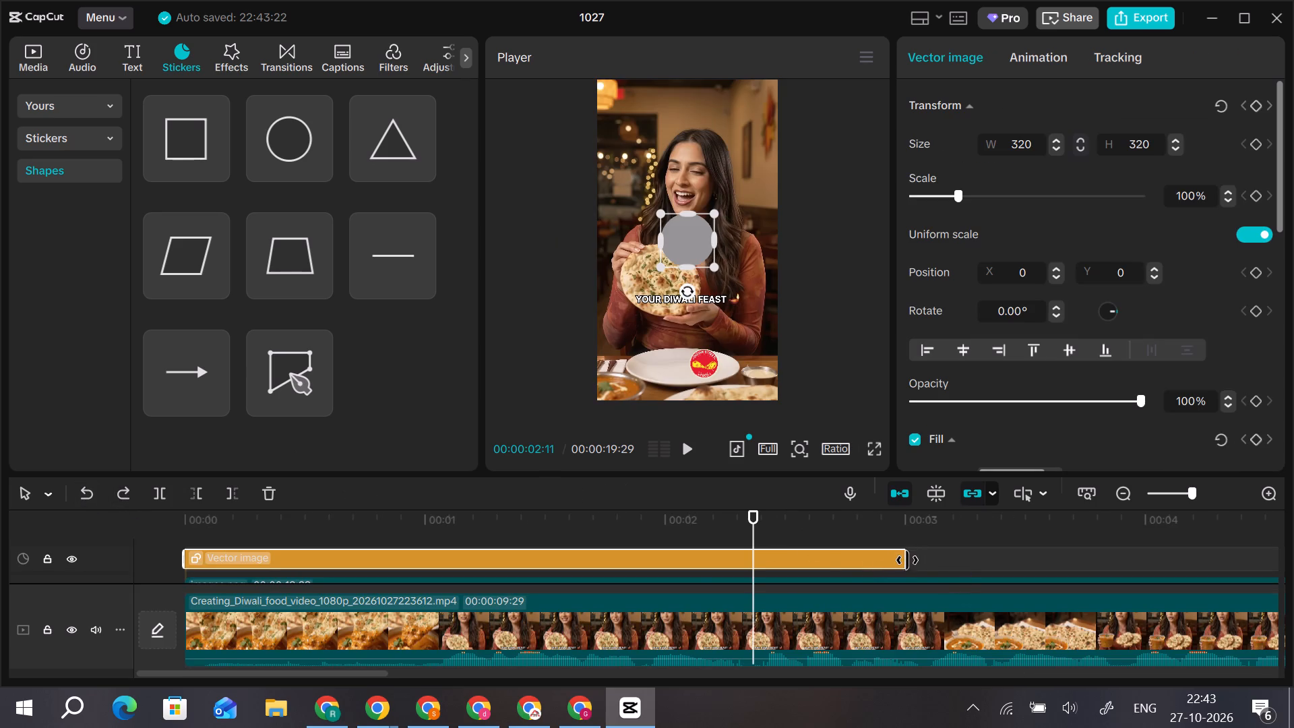
drag(906, 563, 1293, 567)
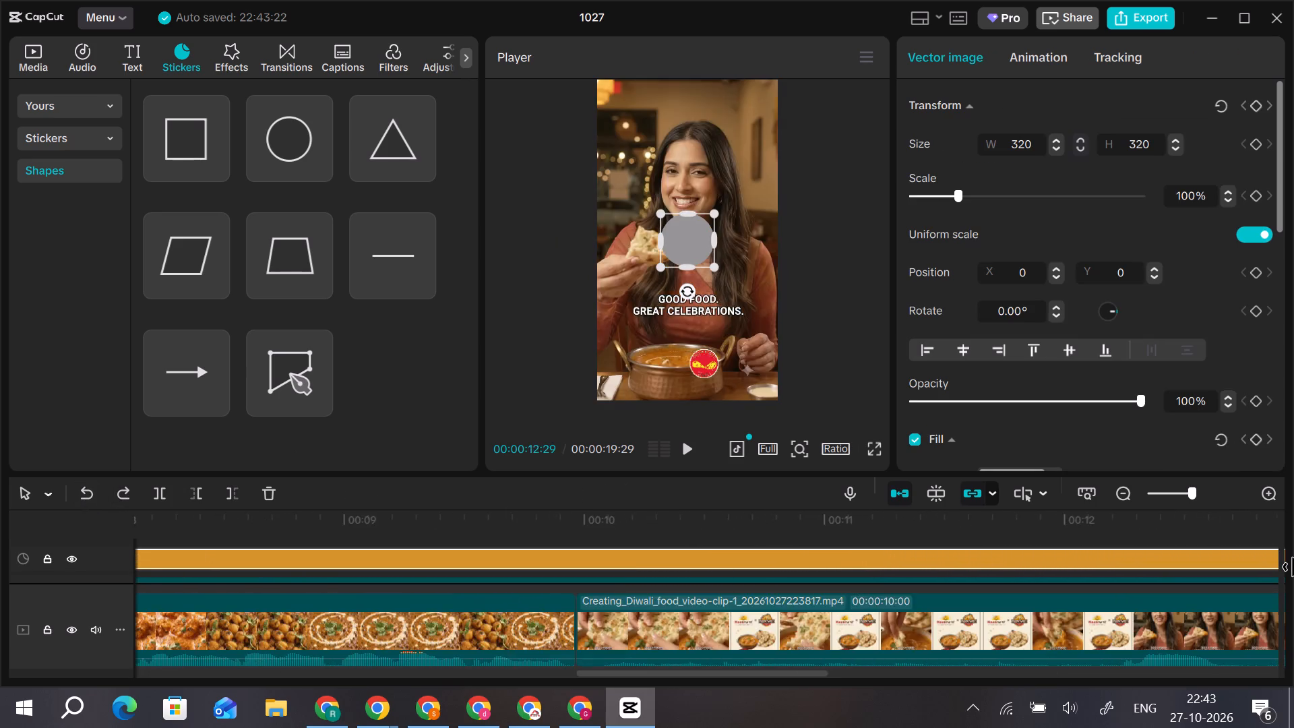
drag(1293, 567, 241, 564)
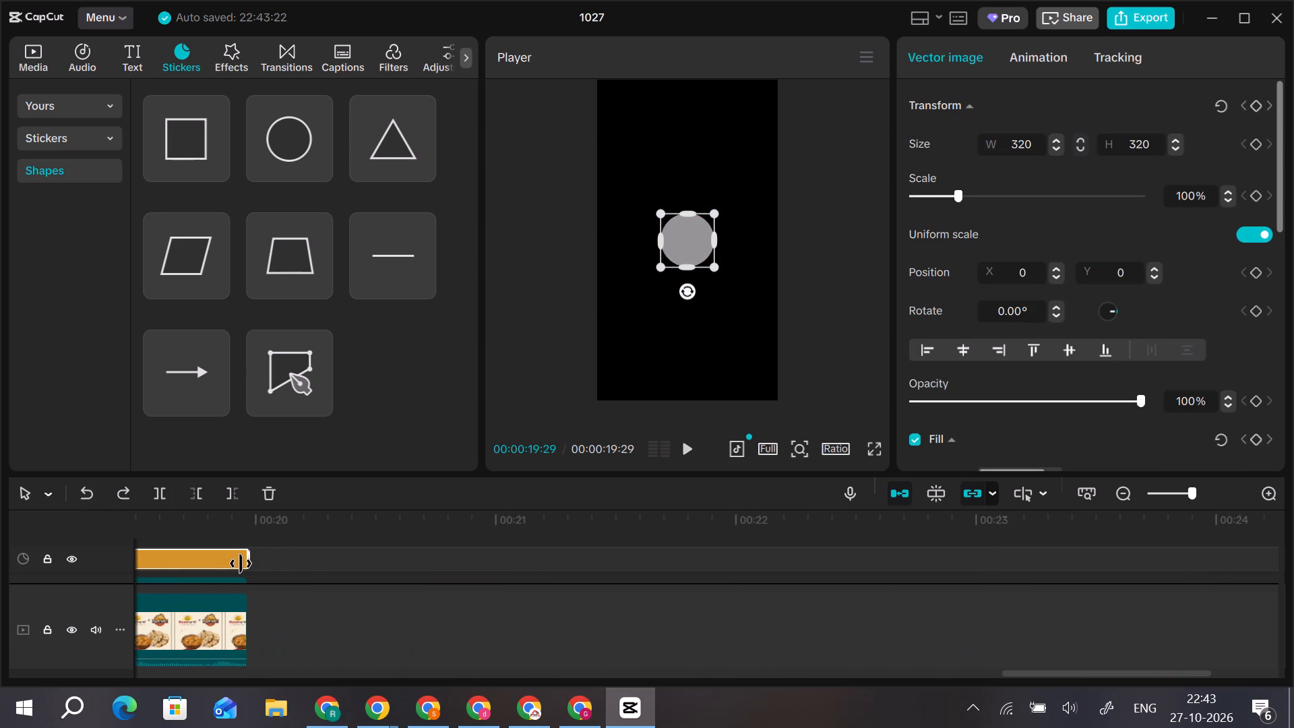
drag(241, 564, 243, 564)
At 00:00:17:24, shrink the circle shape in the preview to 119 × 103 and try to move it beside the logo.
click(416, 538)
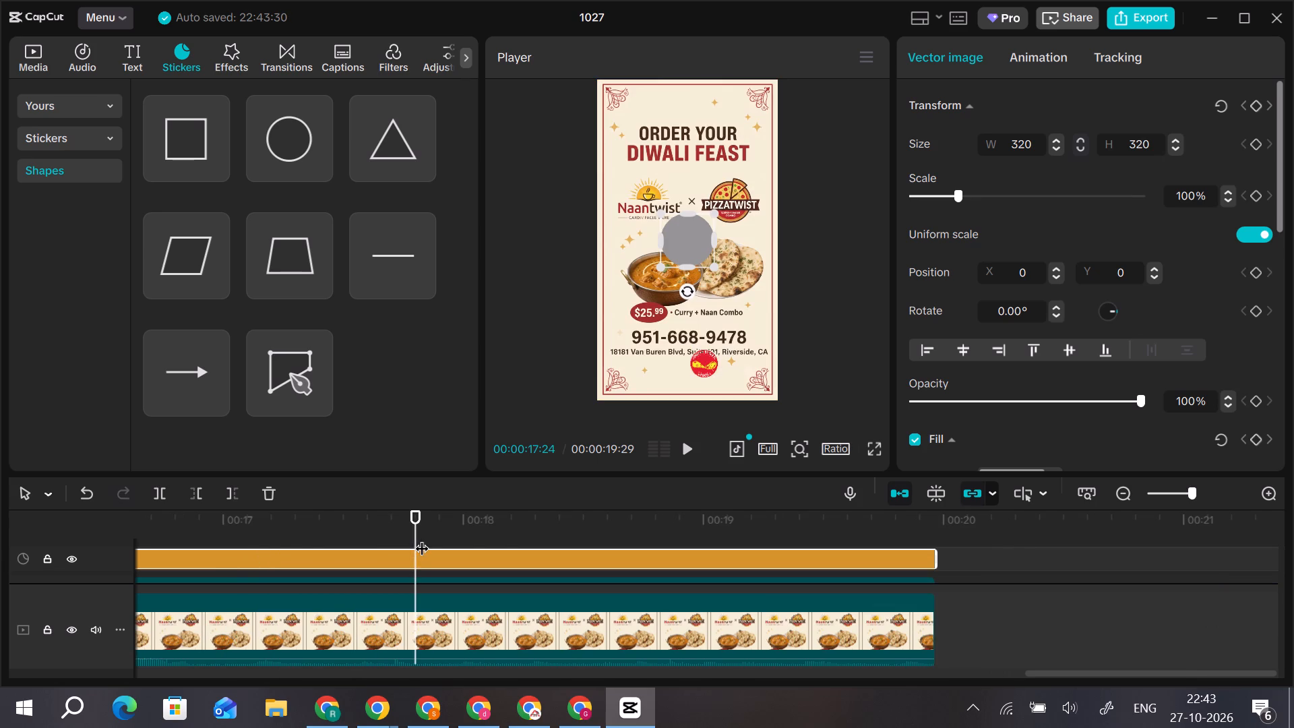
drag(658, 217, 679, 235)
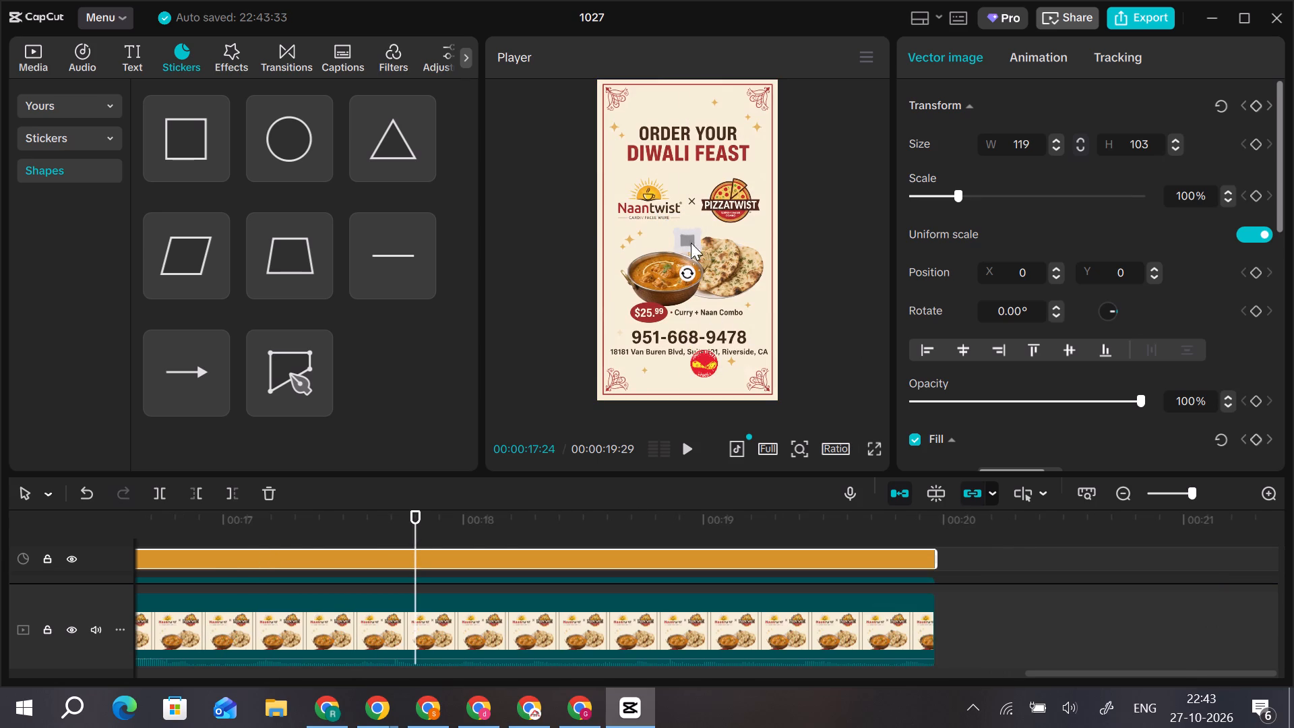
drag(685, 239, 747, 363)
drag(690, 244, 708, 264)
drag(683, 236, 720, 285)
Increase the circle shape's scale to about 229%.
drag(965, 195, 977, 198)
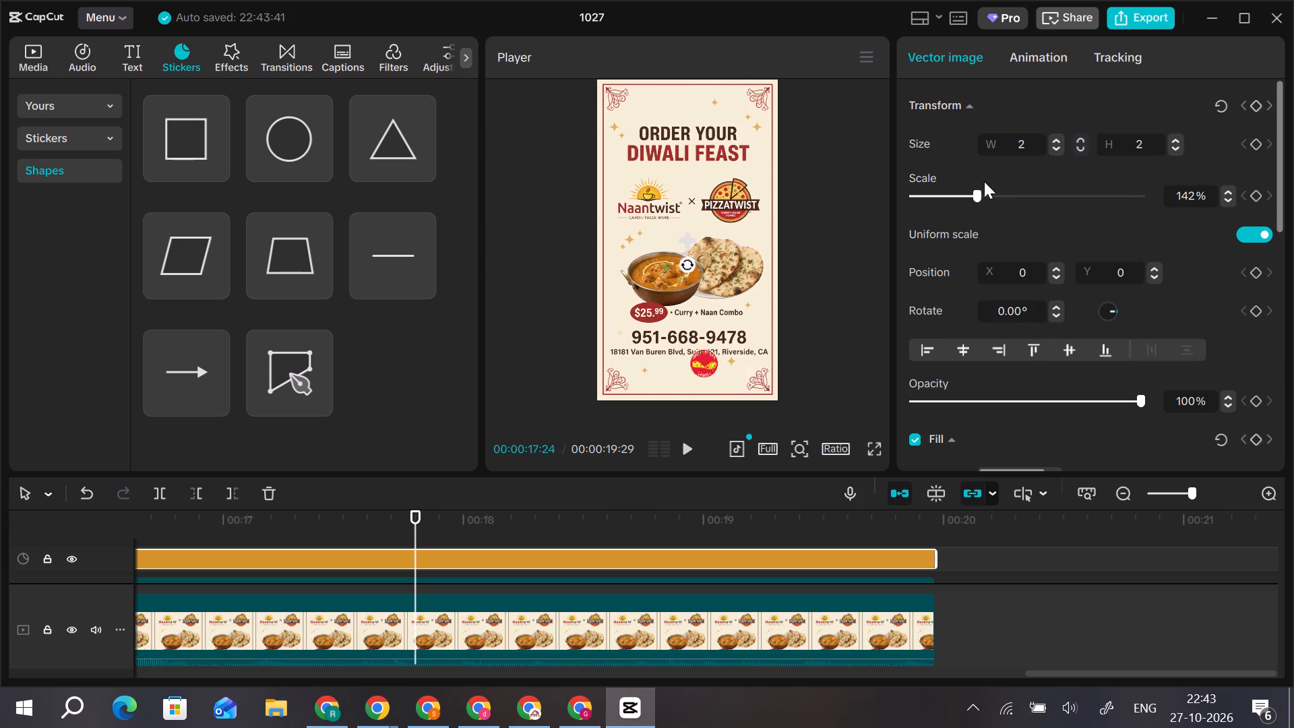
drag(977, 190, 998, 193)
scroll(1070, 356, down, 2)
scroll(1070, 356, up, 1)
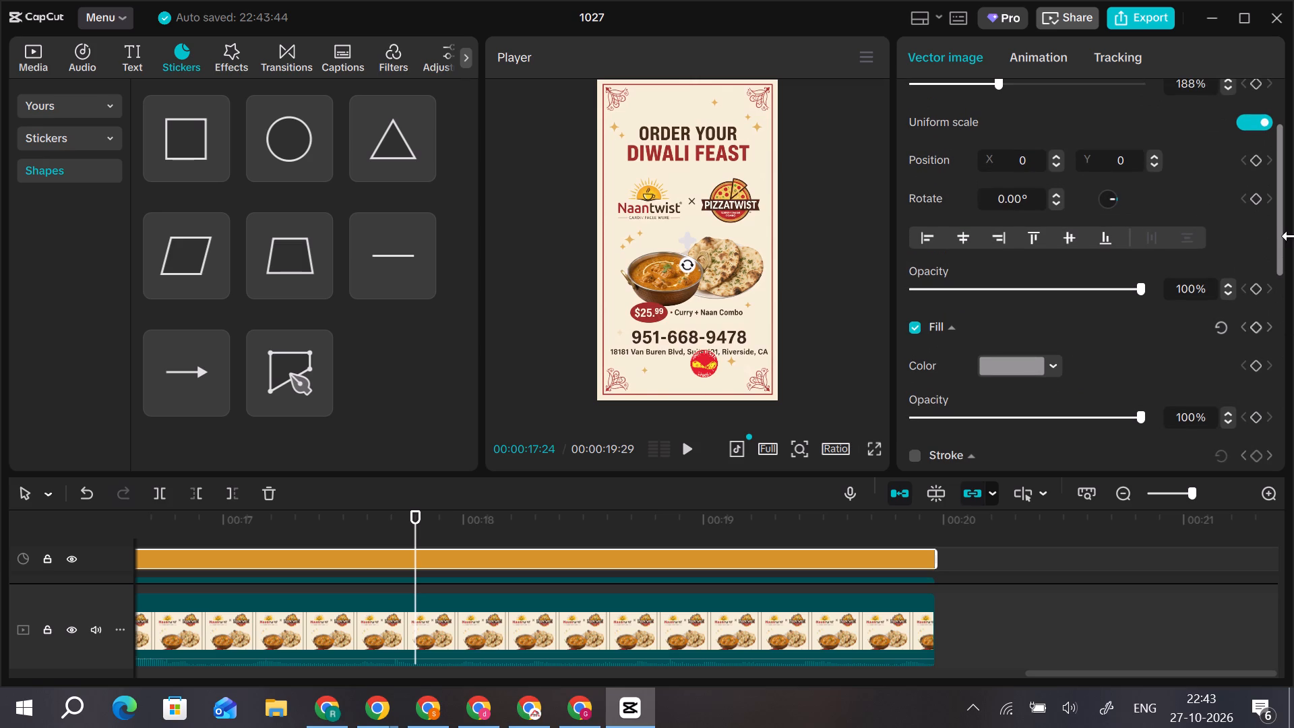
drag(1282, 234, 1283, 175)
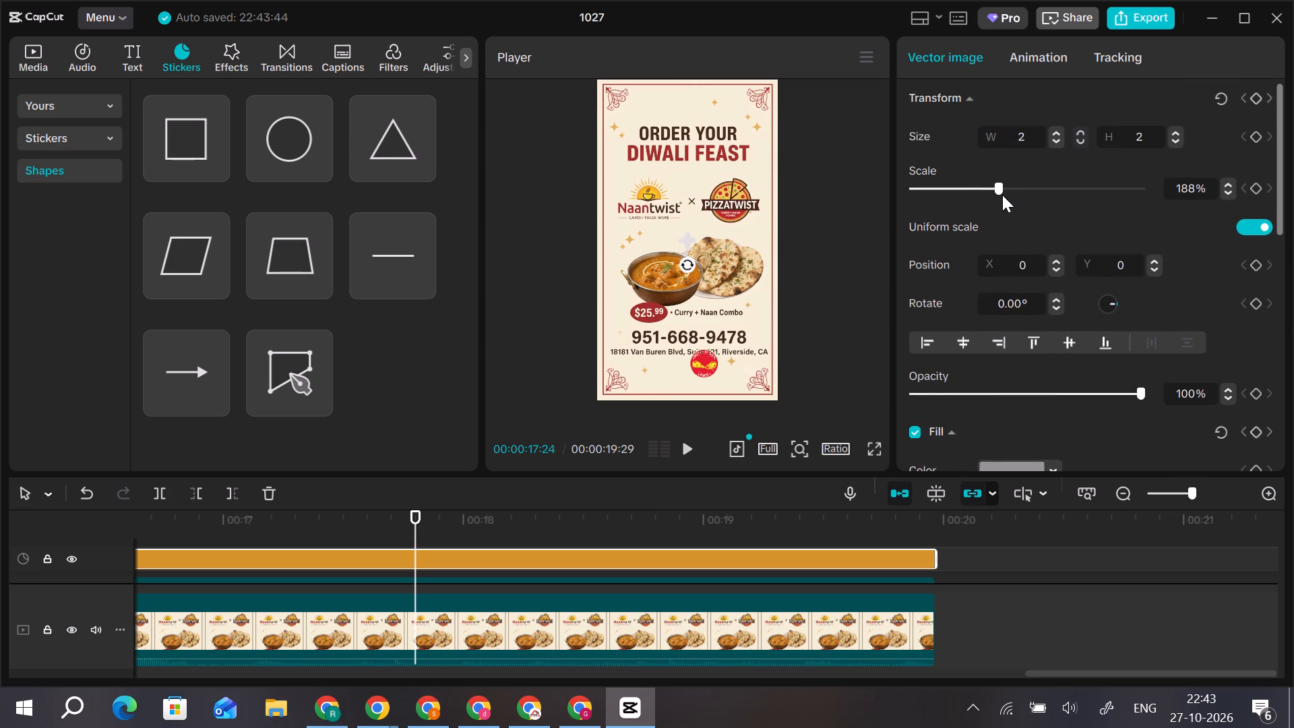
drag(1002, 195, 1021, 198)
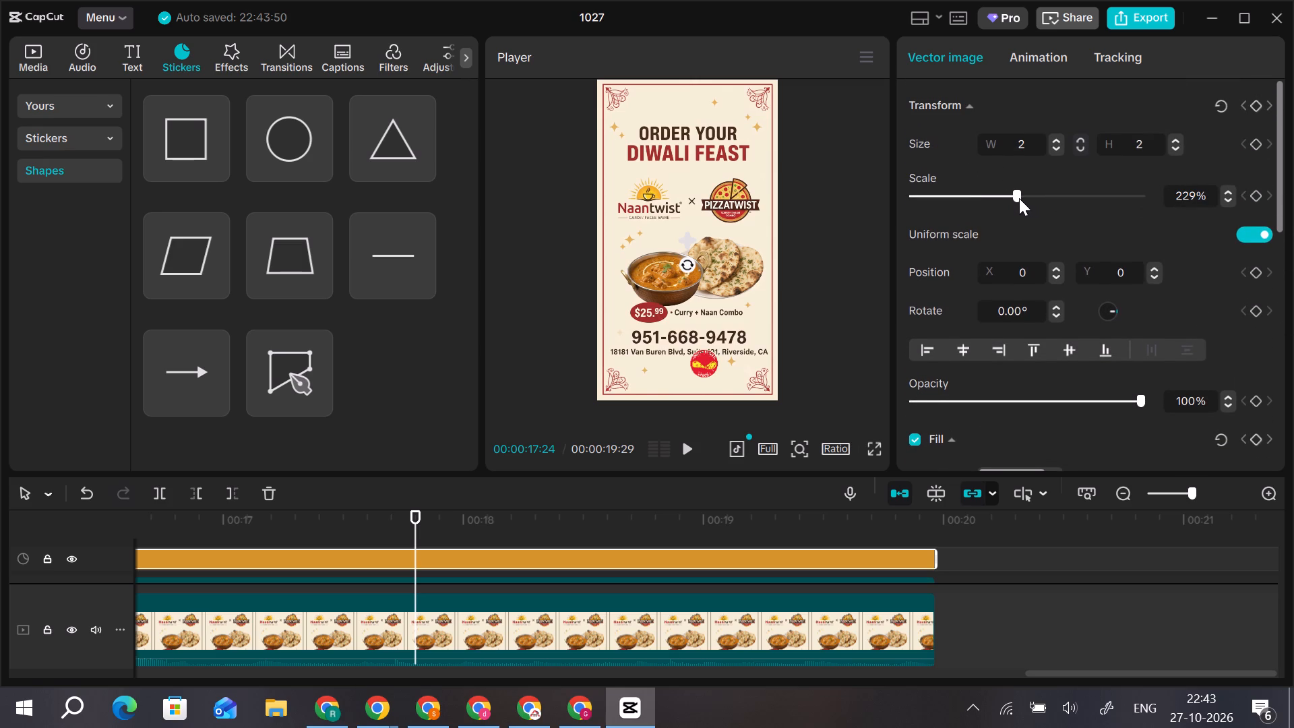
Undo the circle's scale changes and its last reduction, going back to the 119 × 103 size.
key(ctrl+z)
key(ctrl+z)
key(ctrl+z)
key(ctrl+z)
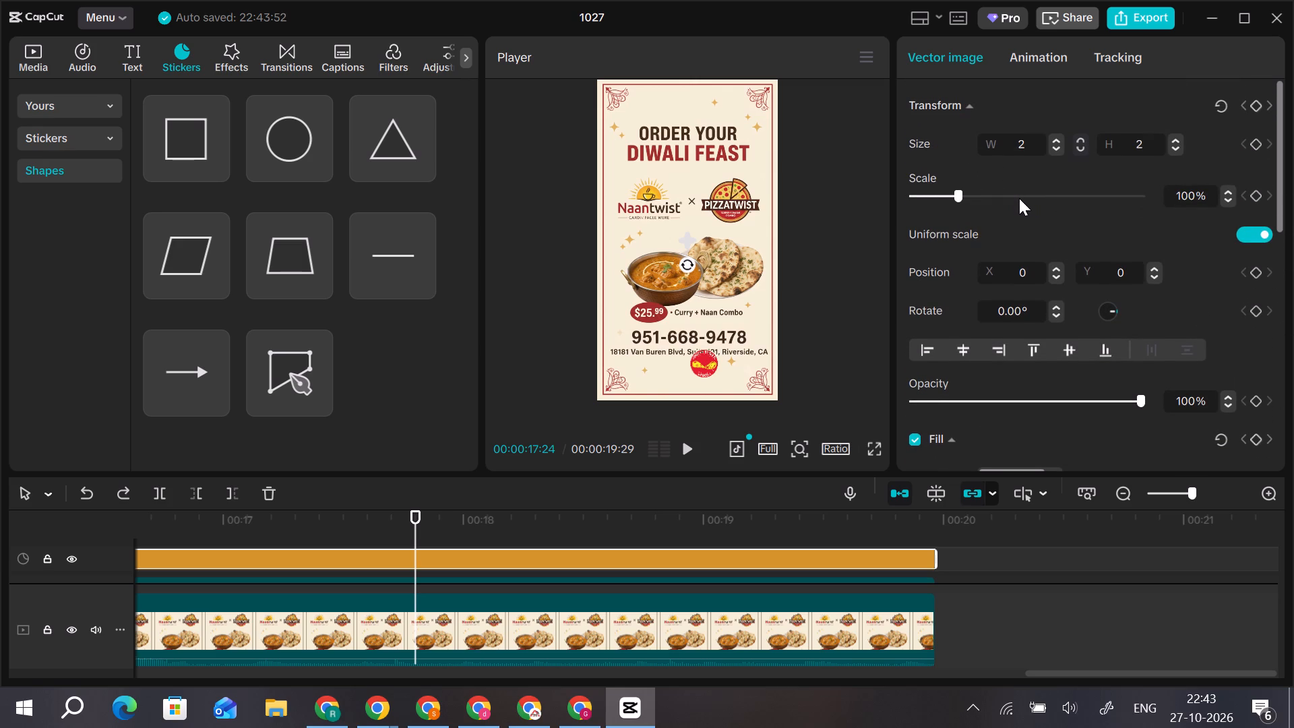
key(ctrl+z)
Resize the circle shape to about 264 × 280 and place it beside the logo at about X 532, Y -1533.
drag(691, 248, 710, 257)
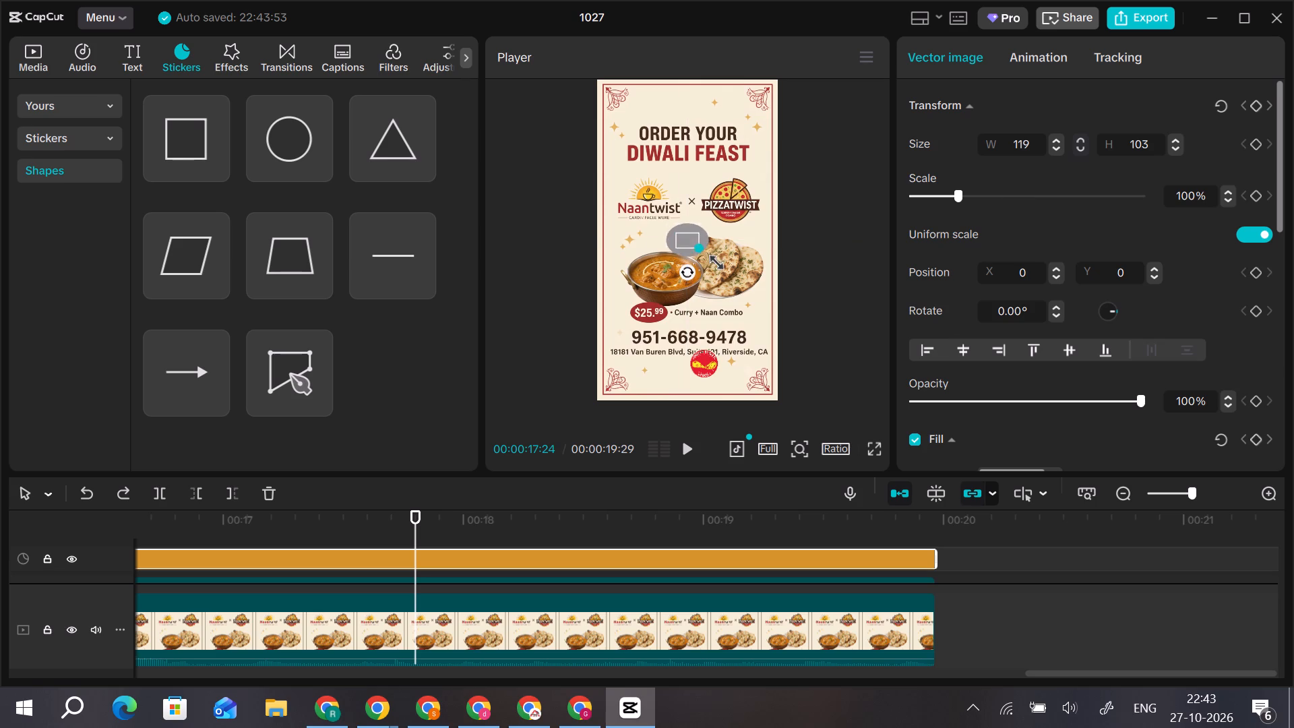
drag(710, 257, 710, 257)
drag(686, 257, 689, 264)
drag(685, 239, 730, 367)
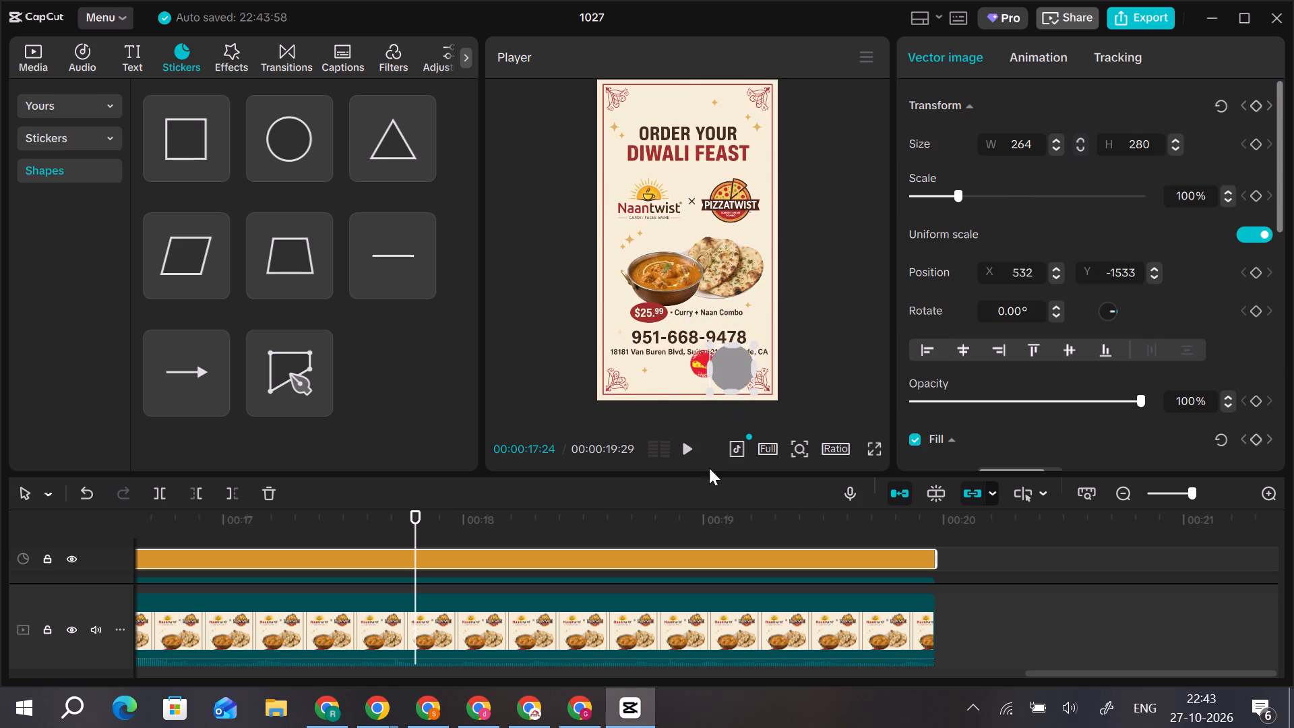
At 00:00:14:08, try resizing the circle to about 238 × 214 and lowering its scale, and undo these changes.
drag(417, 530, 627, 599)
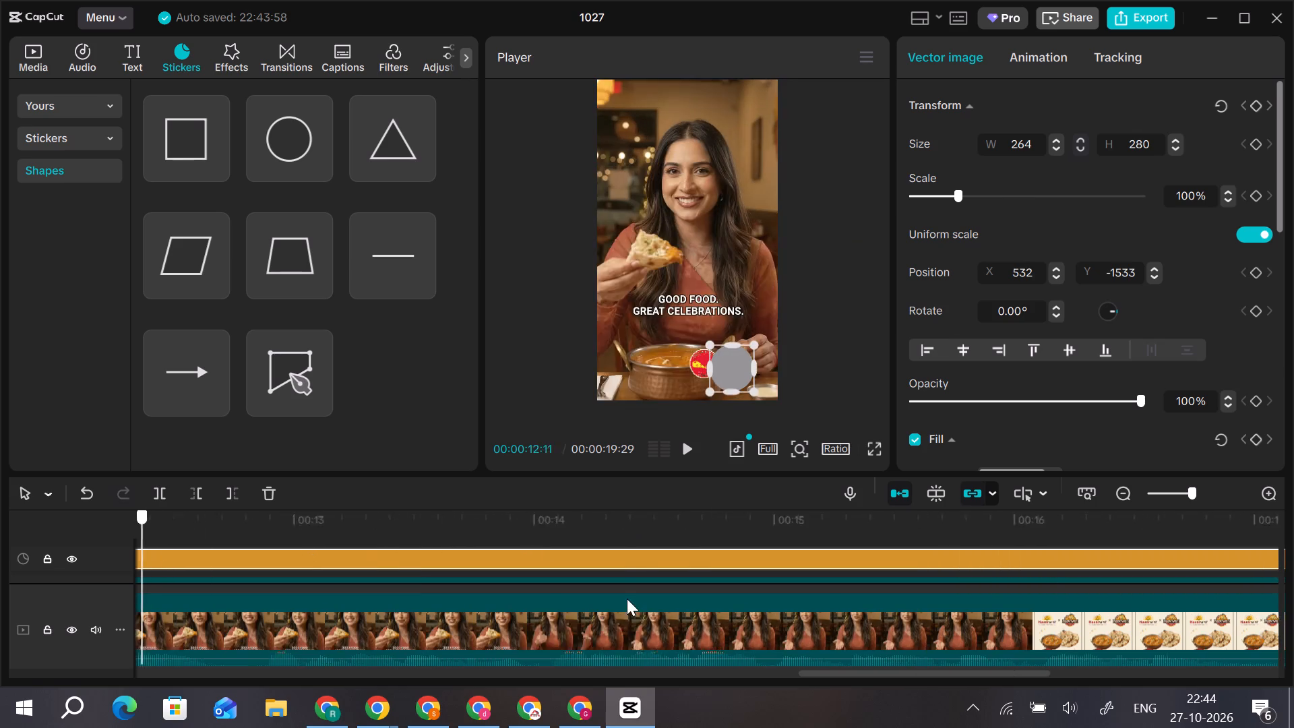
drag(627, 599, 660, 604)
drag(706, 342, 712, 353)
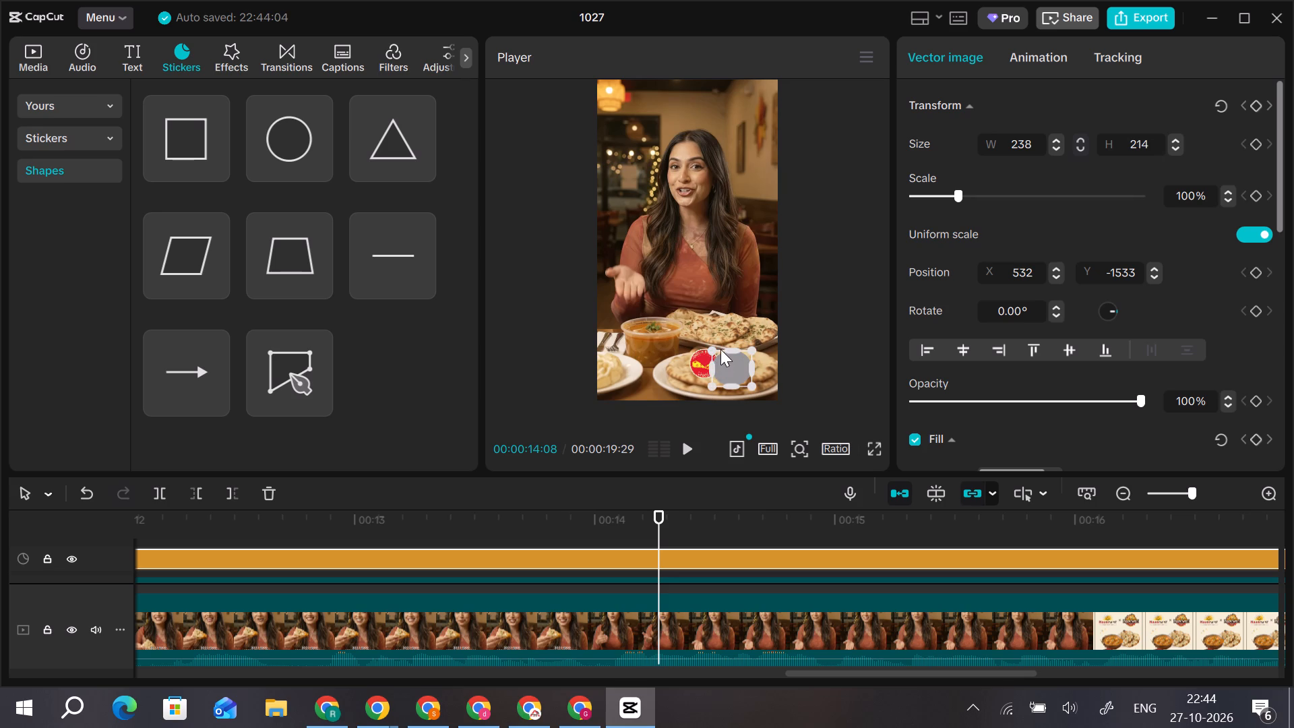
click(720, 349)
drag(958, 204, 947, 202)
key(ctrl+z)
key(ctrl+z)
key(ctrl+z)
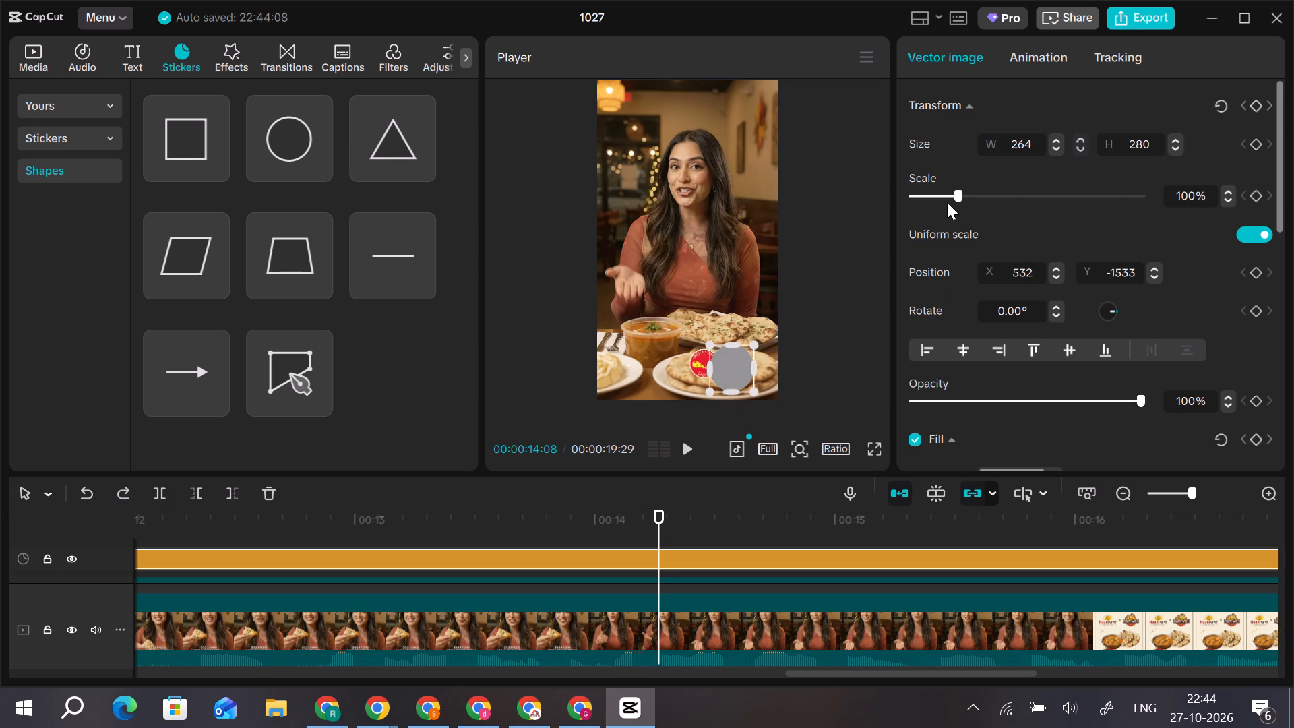
Reduce the circle shape's scale to 57% and move it further right of the logo, near the frame's lower-right corner.
drag(959, 192, 951, 192)
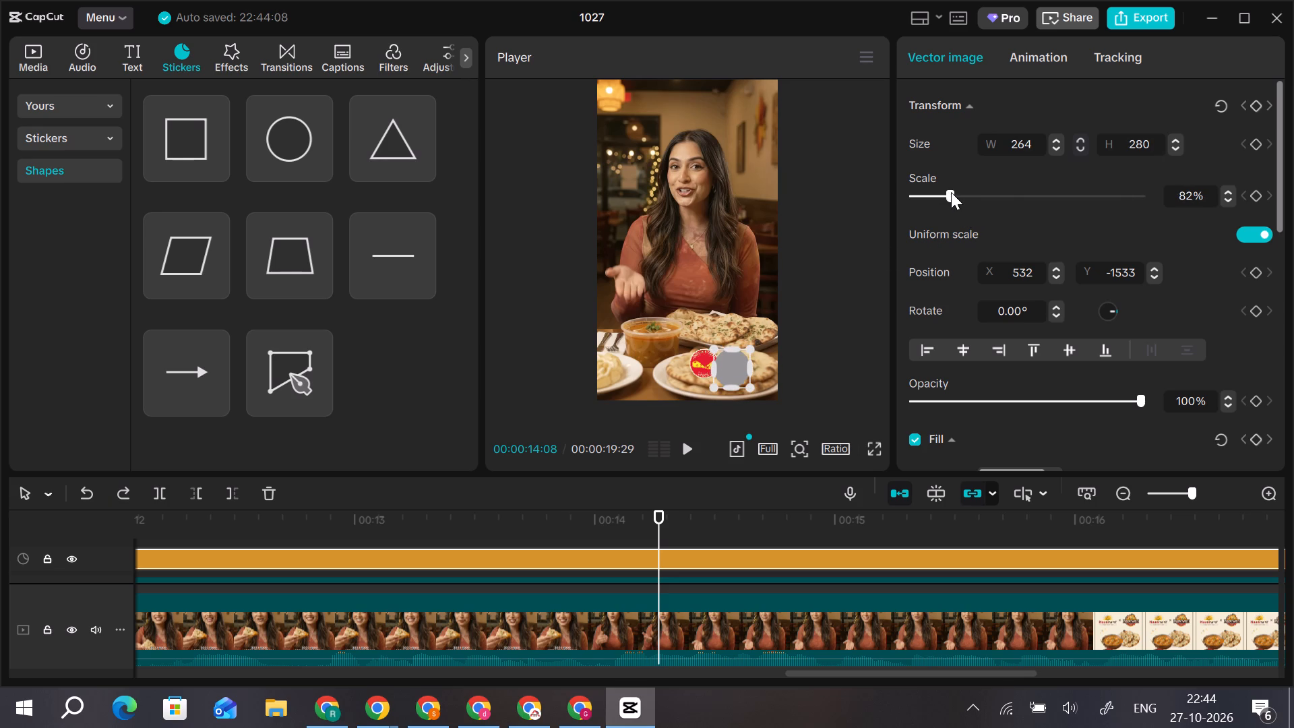
drag(951, 192, 939, 191)
drag(729, 369, 748, 369)
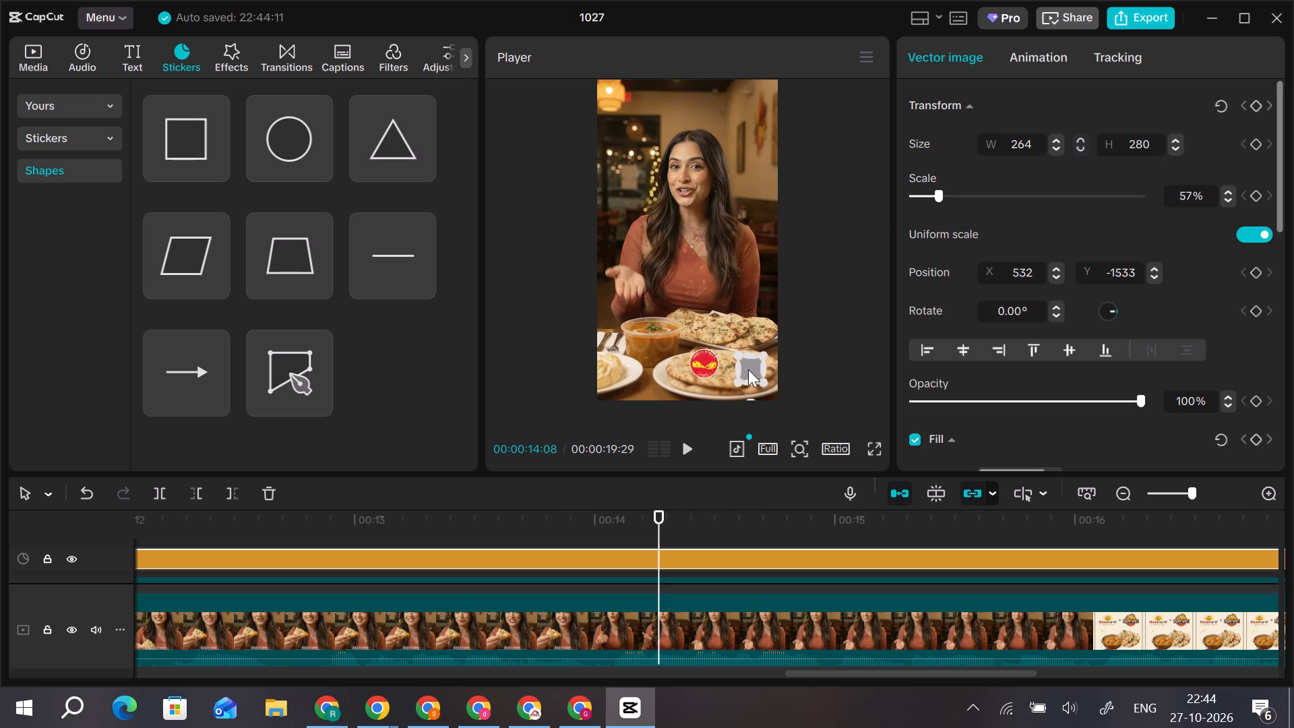
Nudge the circle shape slightly down and inward to about X 725, Y -1573.
drag(748, 369, 745, 373)
click(961, 228)
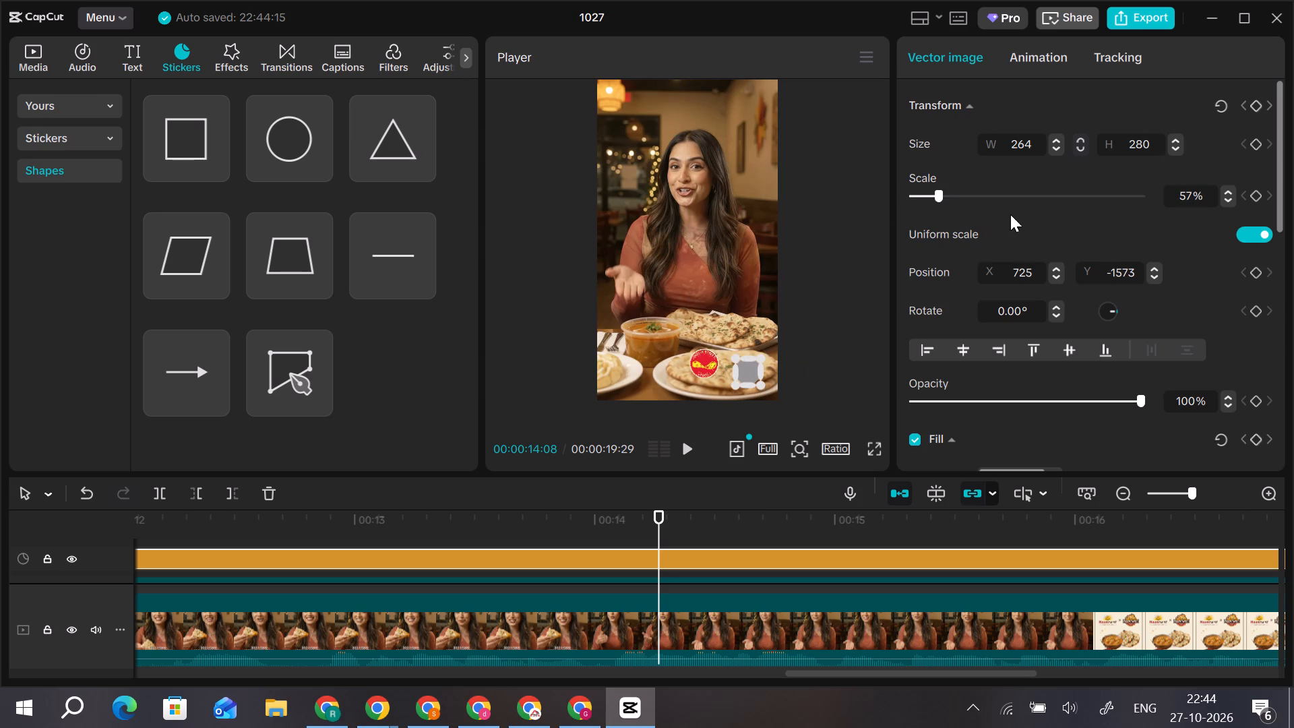
Change the circle shape's fill color to solid white.
click(1010, 214)
scroll(1056, 390, down, 1)
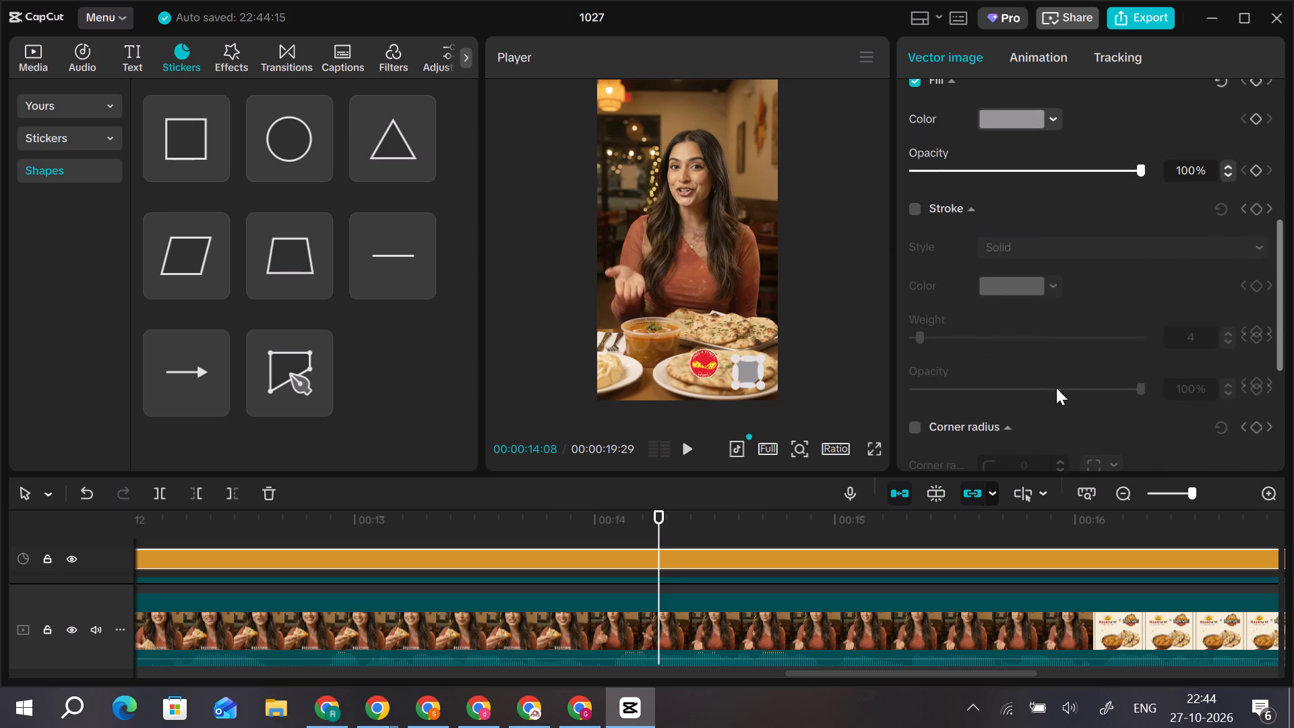
click(1015, 113)
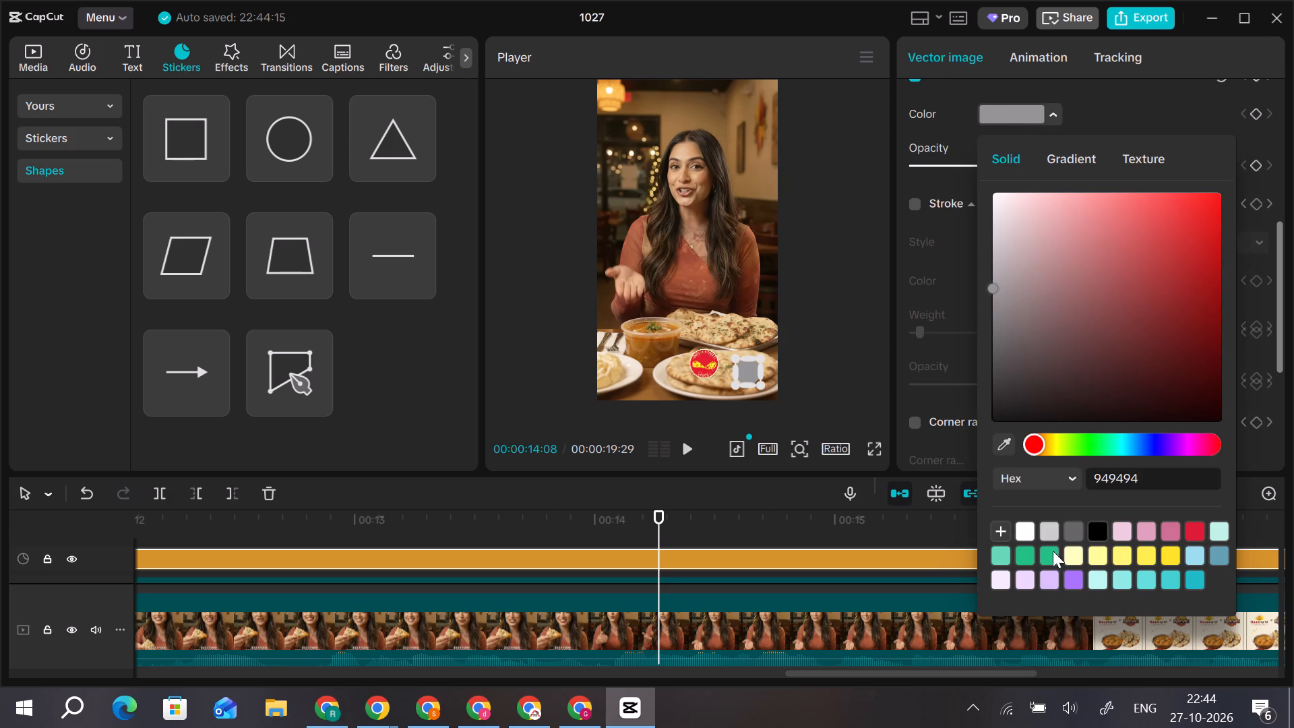
click(1027, 527)
click(838, 310)
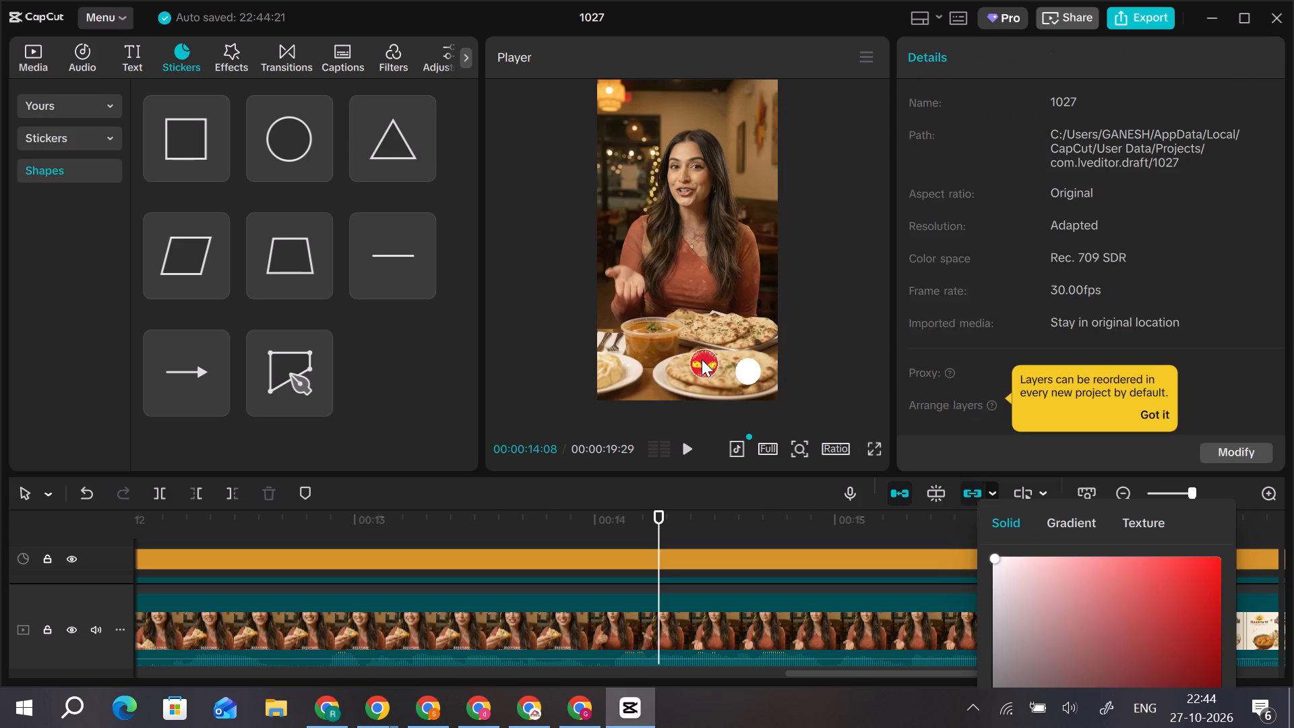
Shrink the restaurant logo slightly and move it onto the white circle near the frame's lower-right corner.
click(702, 359)
drag(686, 344, 692, 353)
drag(702, 364, 737, 375)
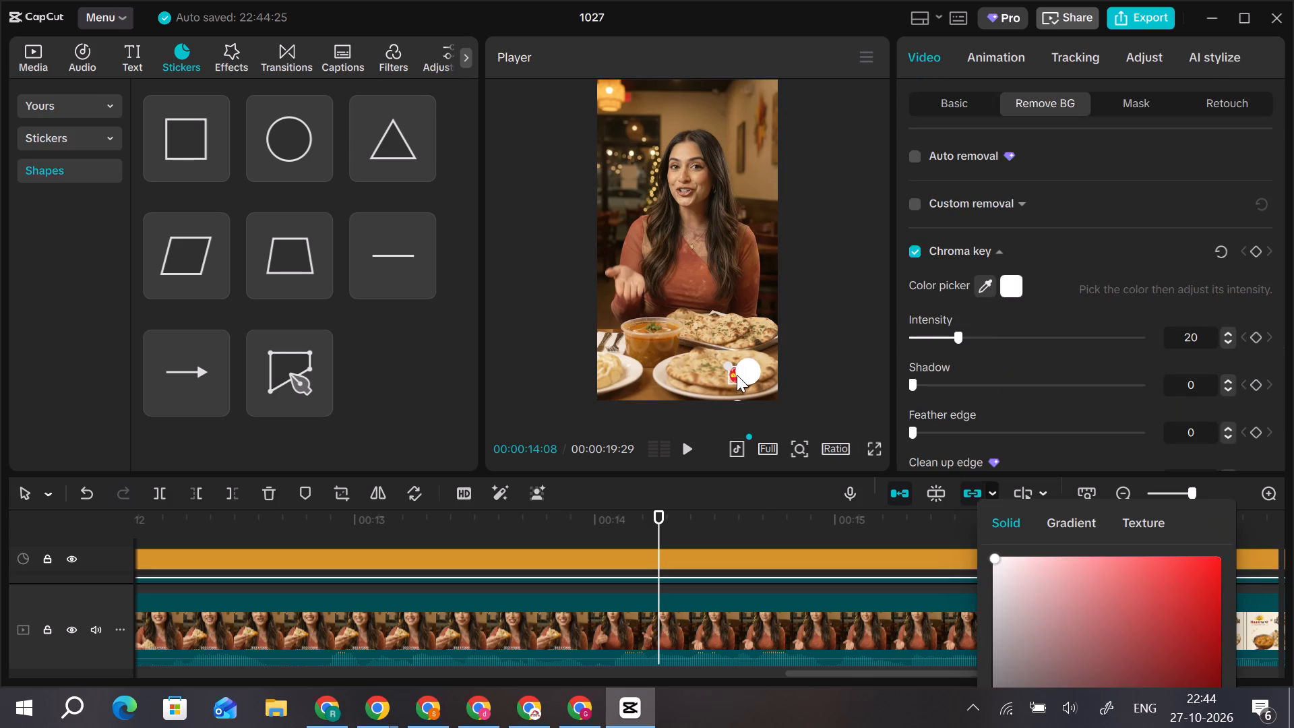
drag(737, 375, 744, 373)
drag(744, 373, 748, 371)
Move the logo's layer above the circle shape's layer in the timeline so the logo sits in front.
scroll(725, 554, down, 1)
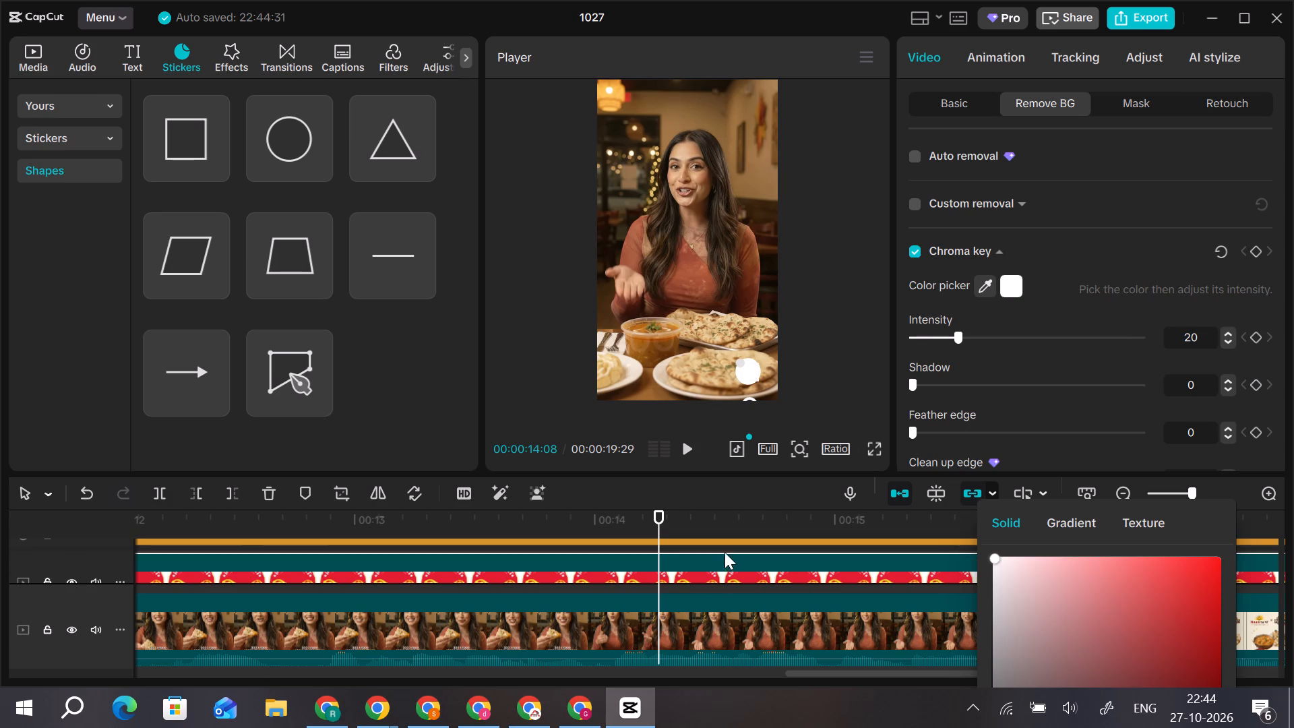
click(718, 574)
click(718, 566)
drag(720, 565, 723, 545)
click(783, 360)
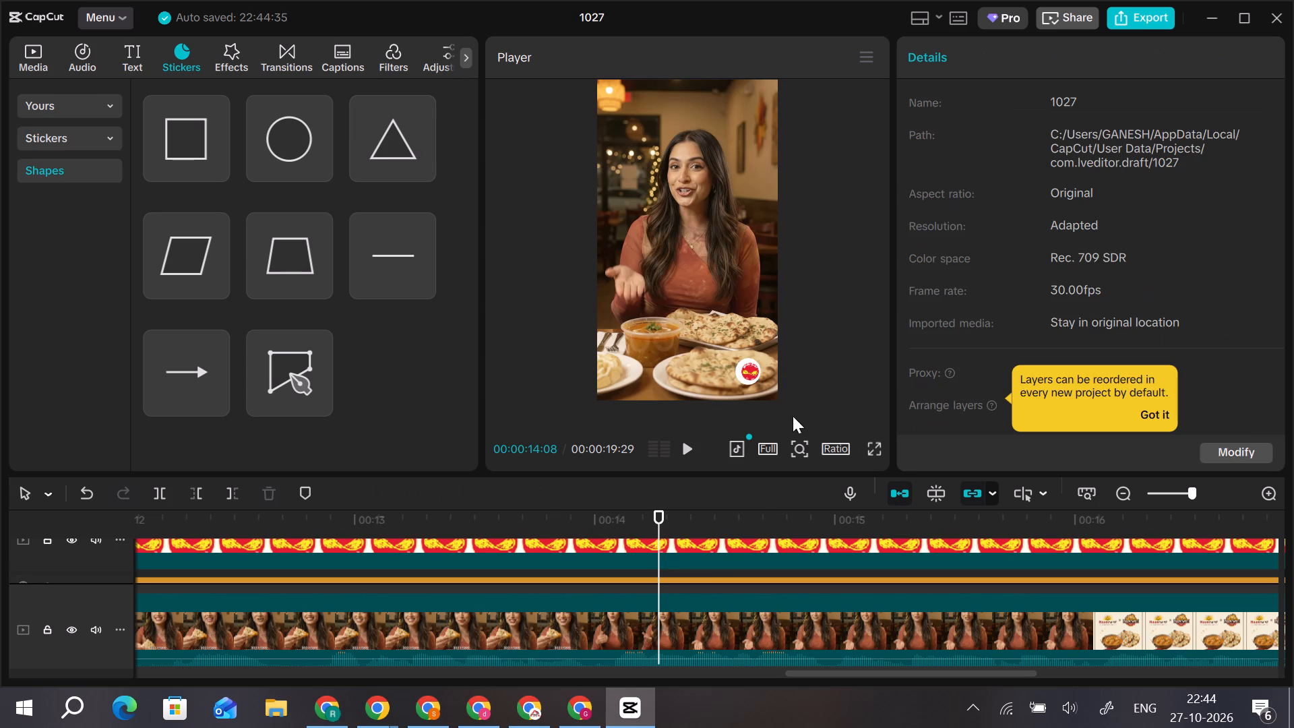
Enlarge the logo to nearly fill the white circle and center it, leaving only a thin white rim.
ctrl+scroll(807, 367, up, 8)
scroll(853, 348, down, 8)
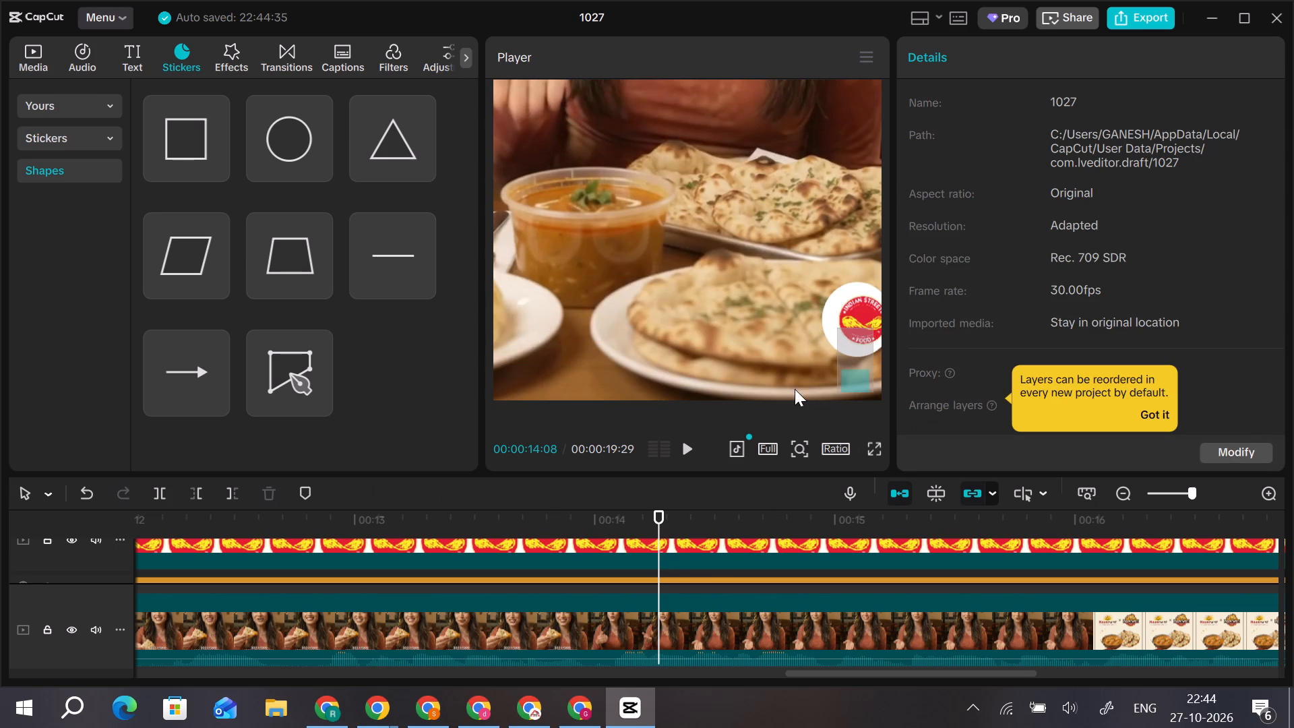
drag(852, 357, 893, 357)
click(801, 323)
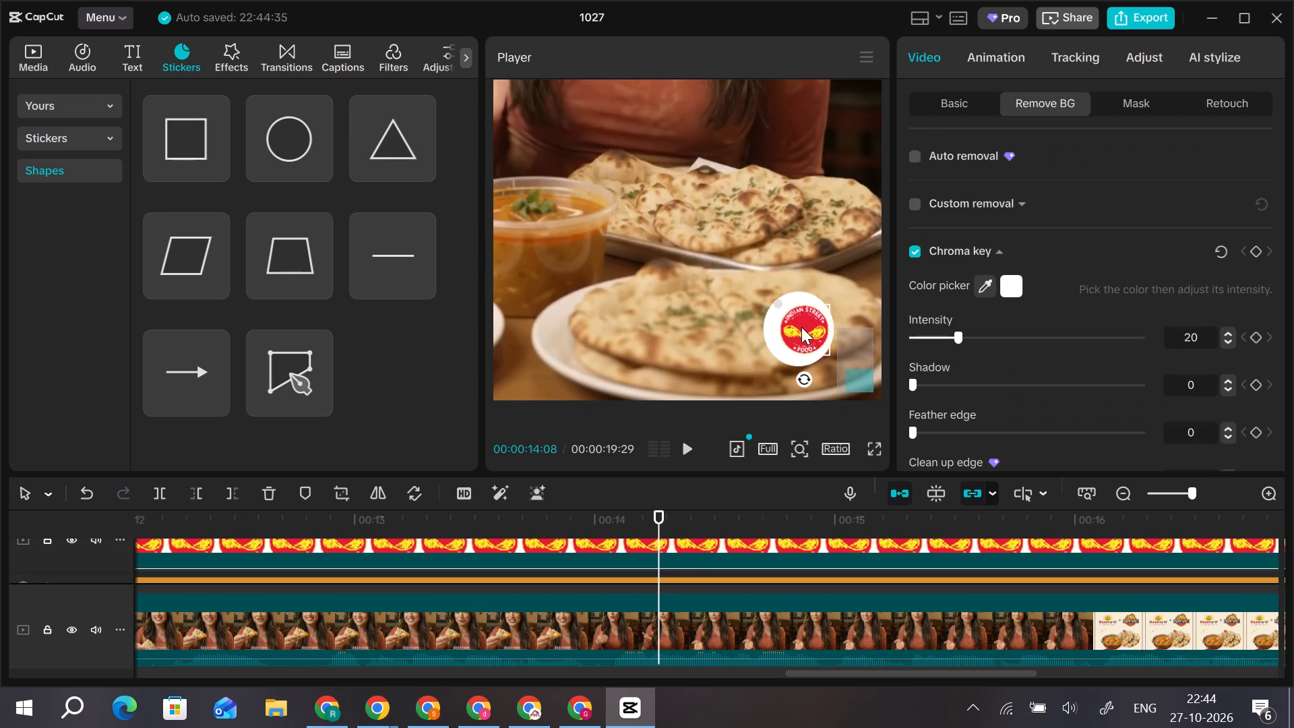
drag(780, 307, 766, 306)
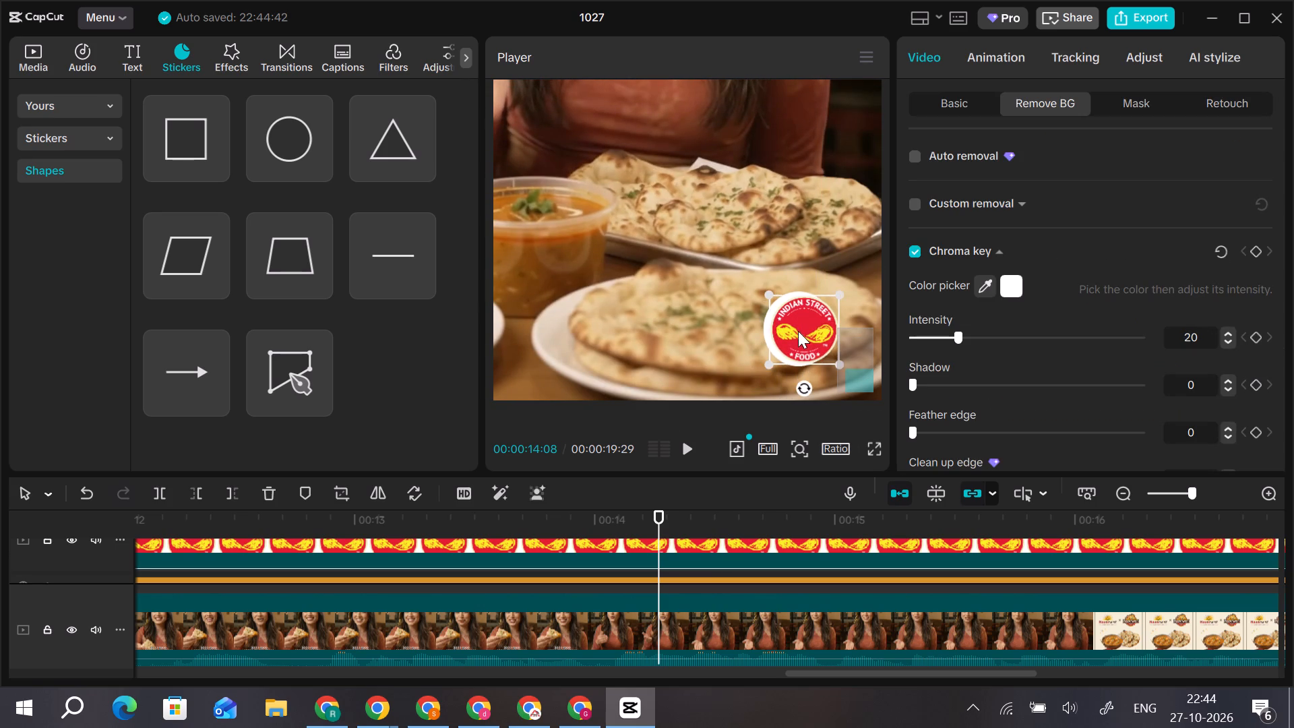
click(798, 331)
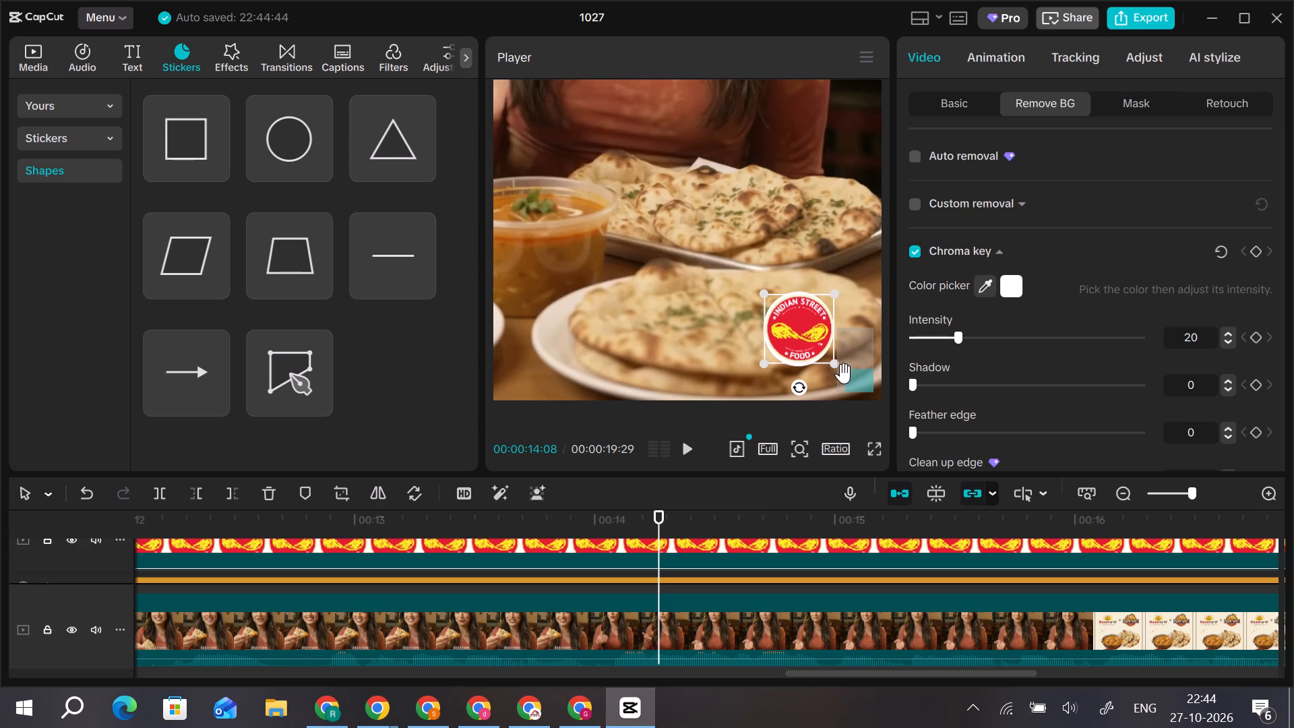
drag(833, 366, 844, 367)
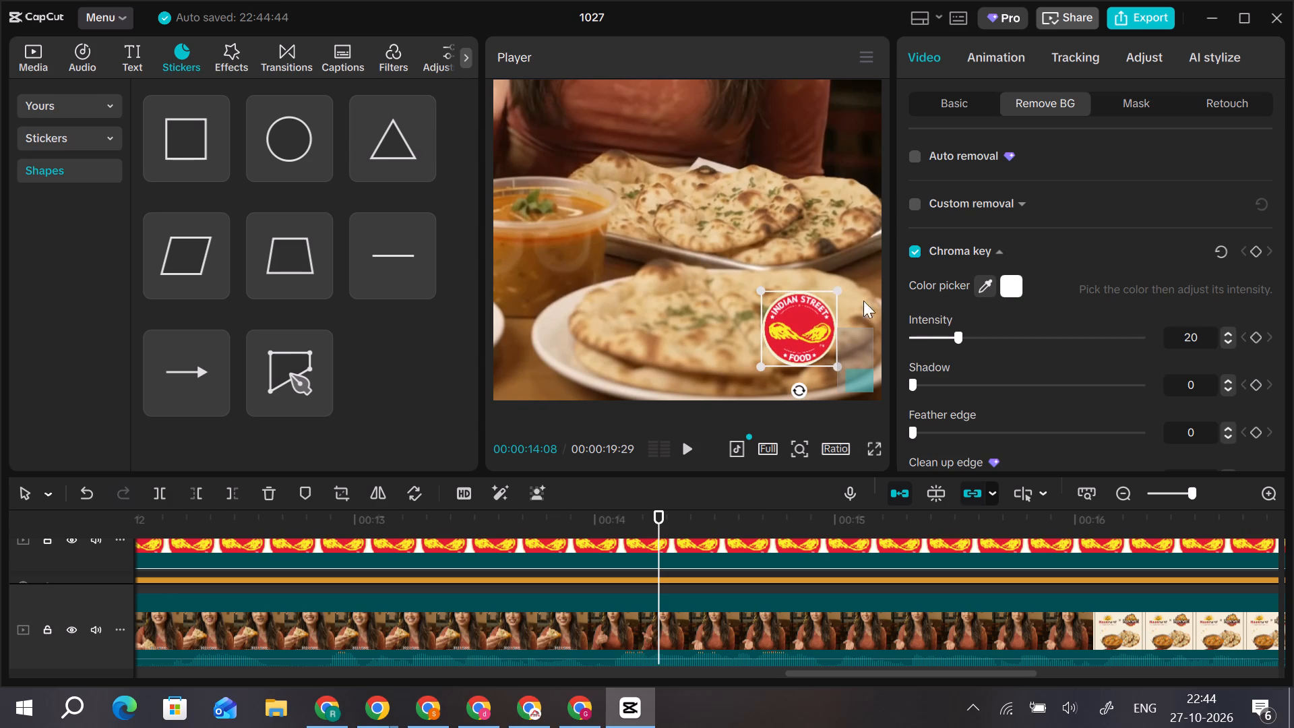
click(869, 274)
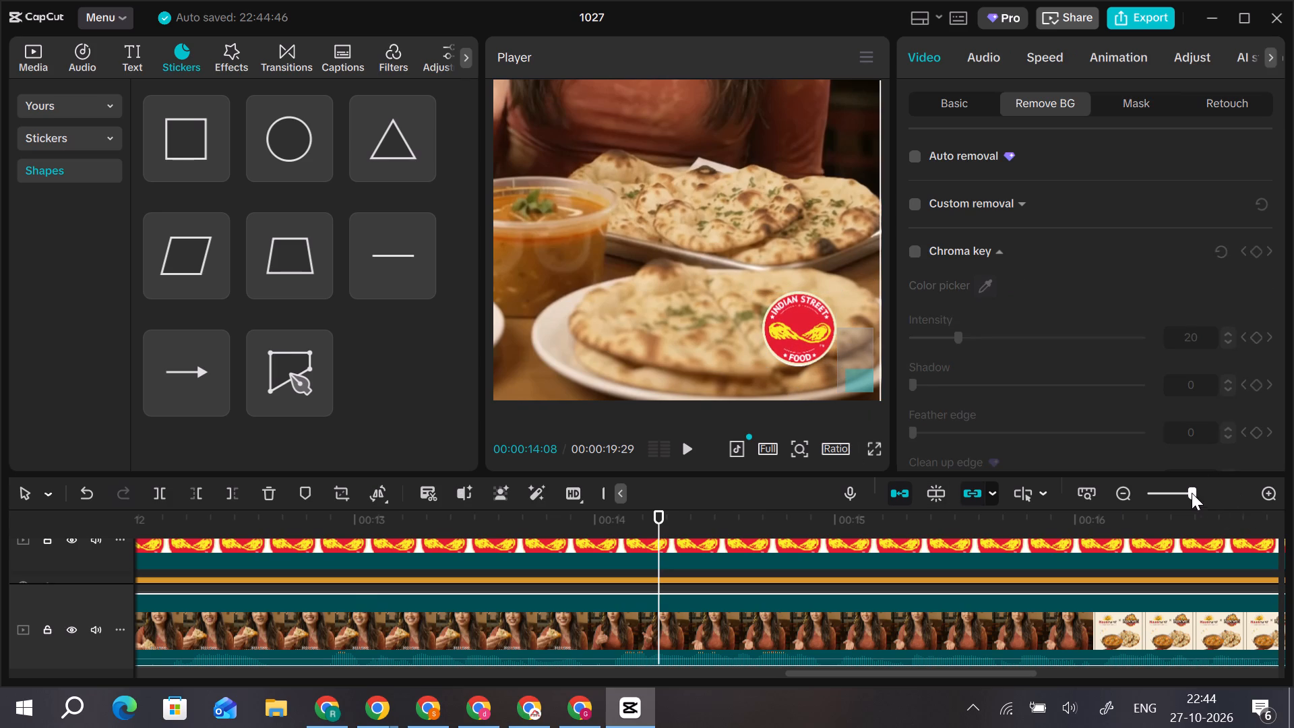
Open the export settings for the finished video and name the file "pizzza 27-10-2026".
drag(1185, 493, 1156, 501)
click(647, 557)
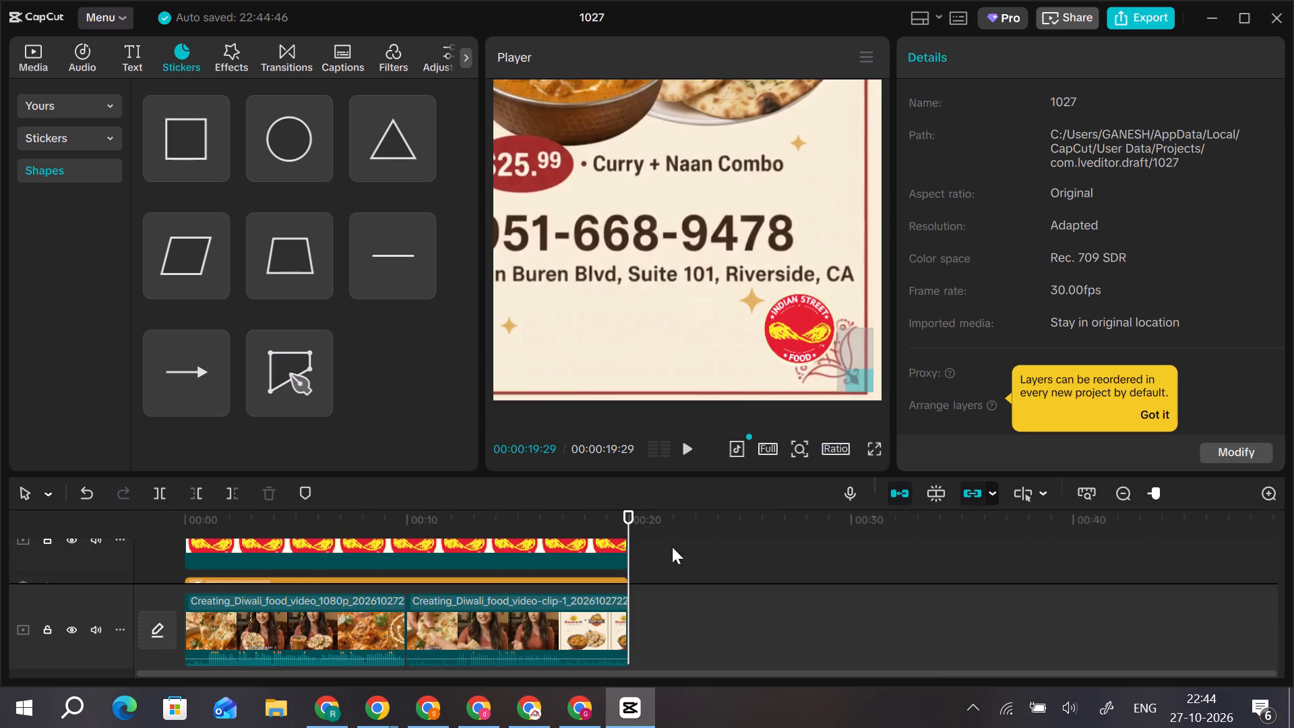
click(1145, 20)
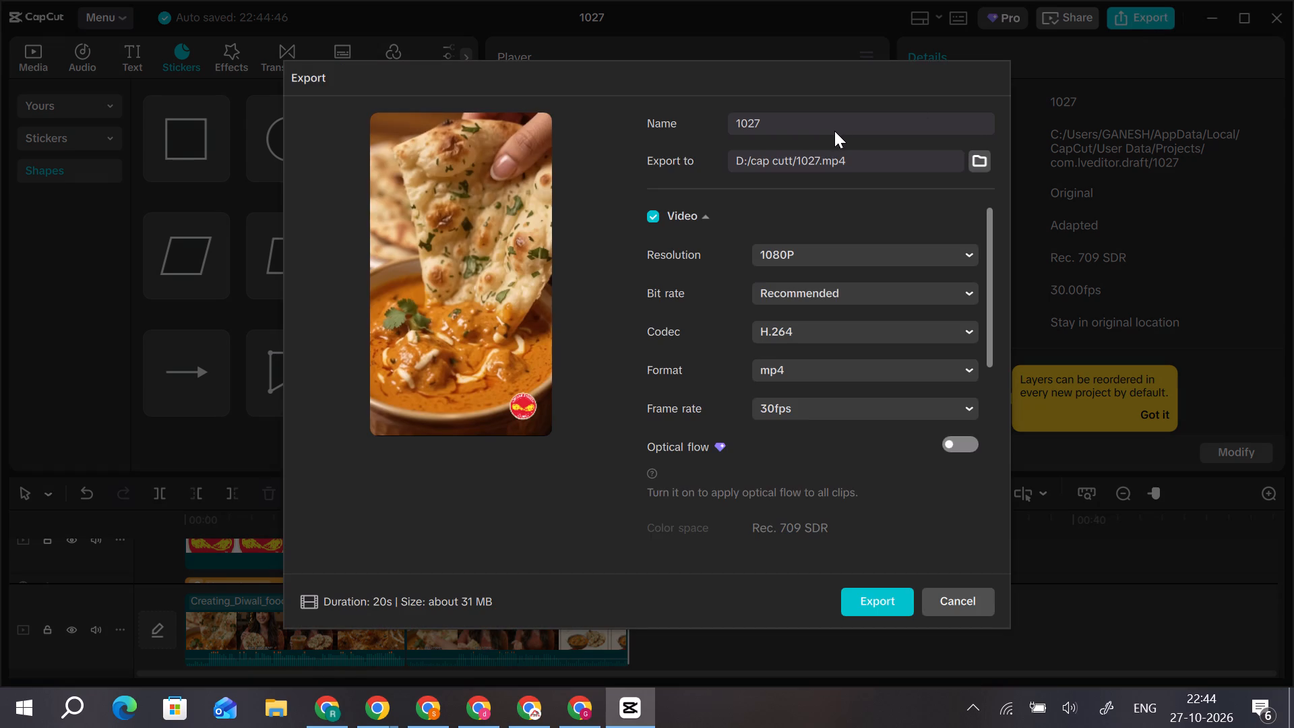
triple_click(834, 131)
text(pizzza)
key(space)
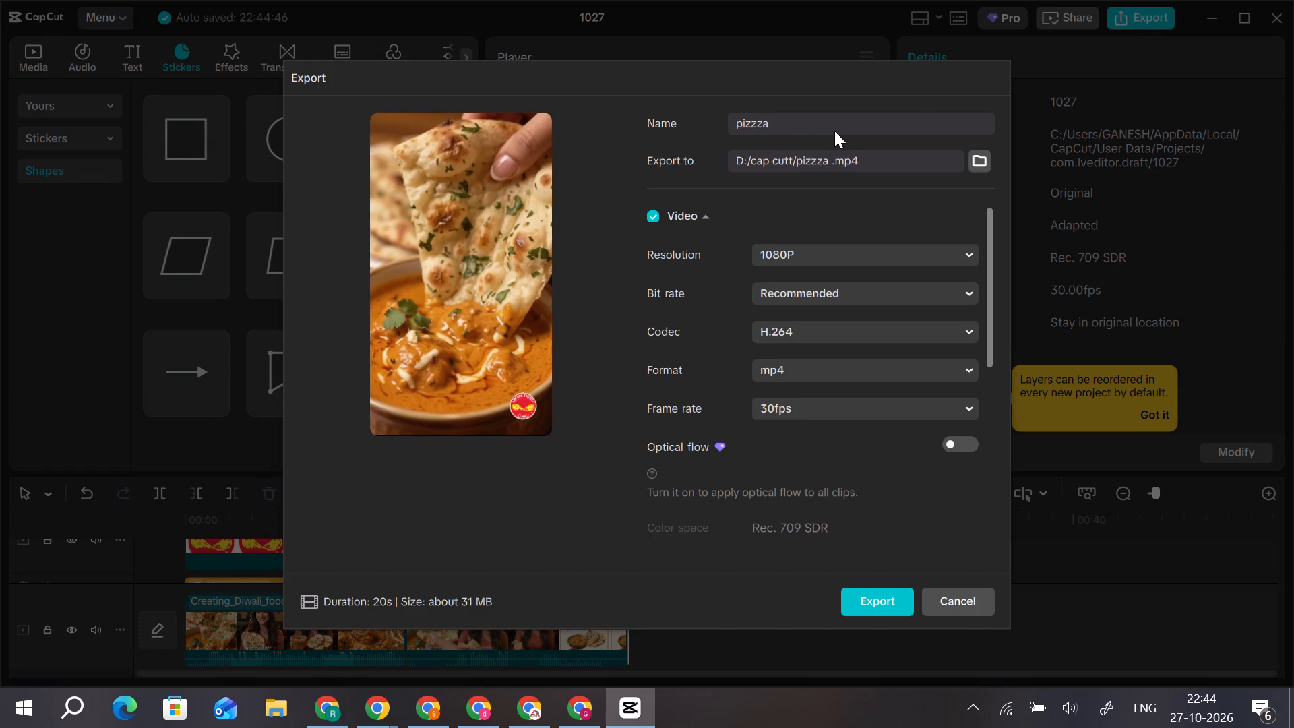
text(27-)
text(10-2026)
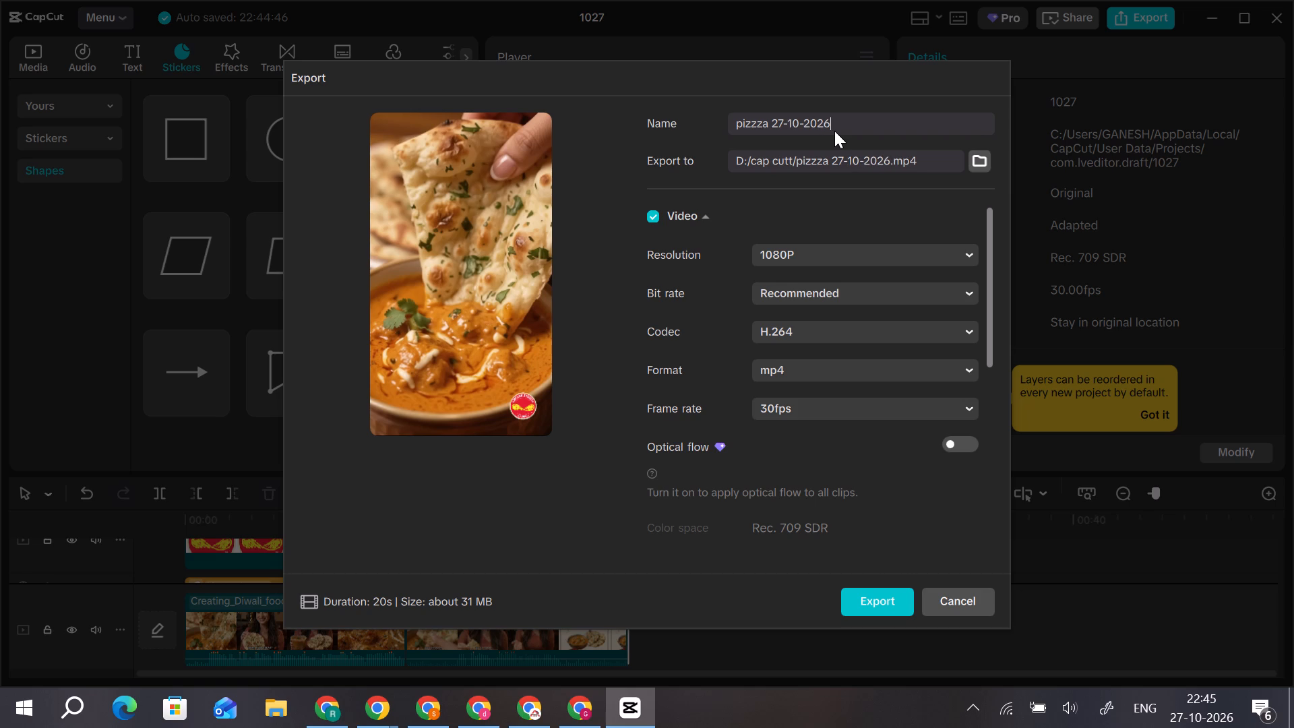
Set the export frame rate to 50fps and start exporting the video.
click(829, 418)
click(809, 578)
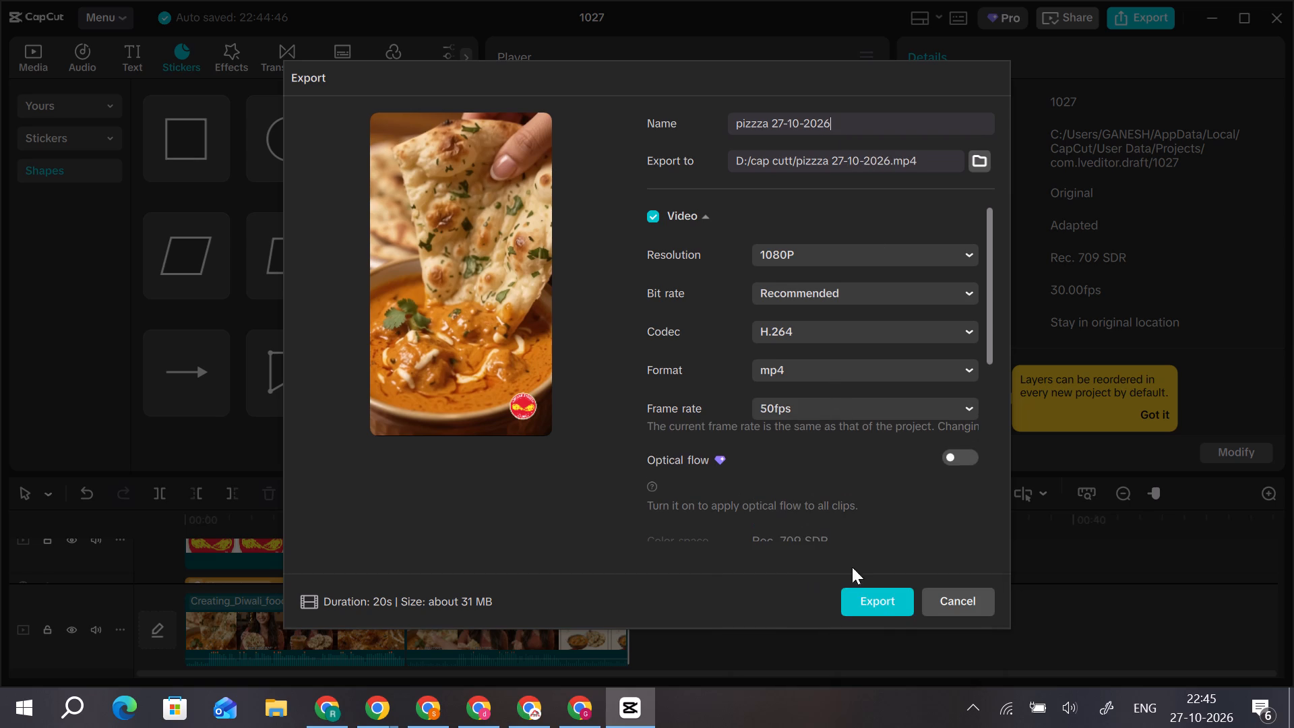
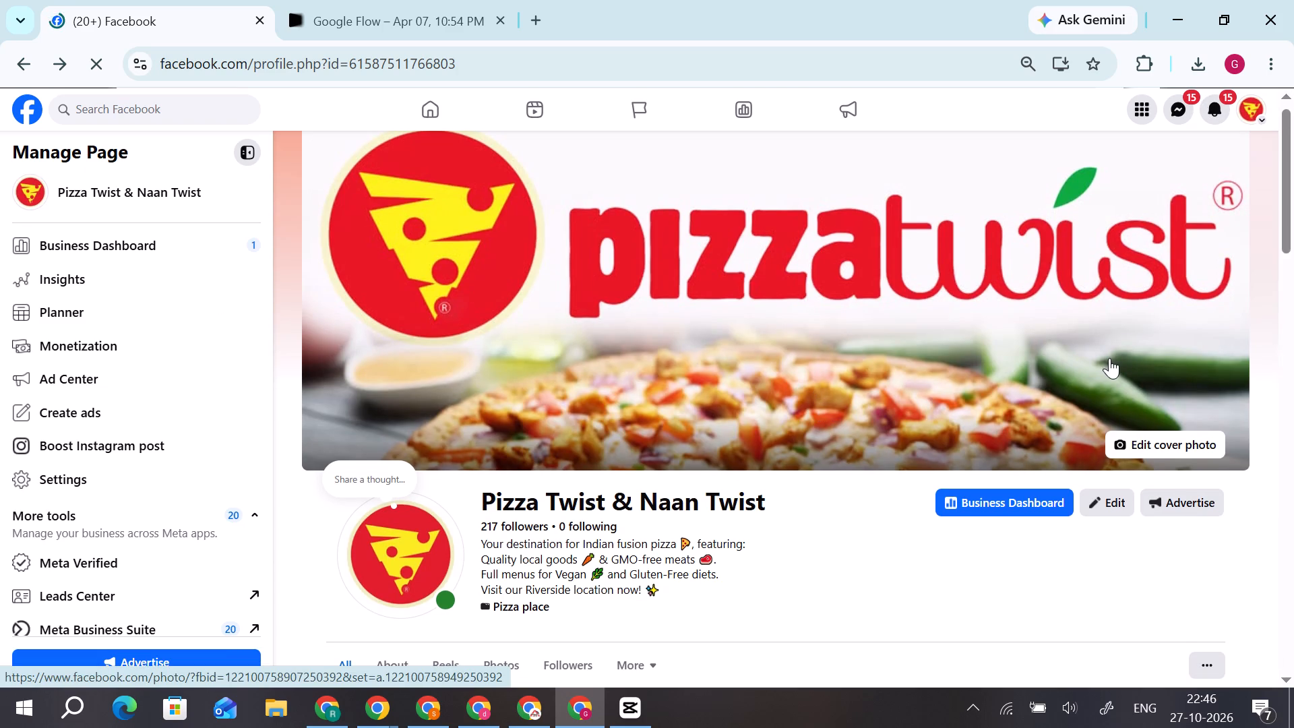
Open Meta Business Suite for the Pizza Twist & Naan Twist Facebook page and start creating a reel.
scroll(1116, 348, down, 1)
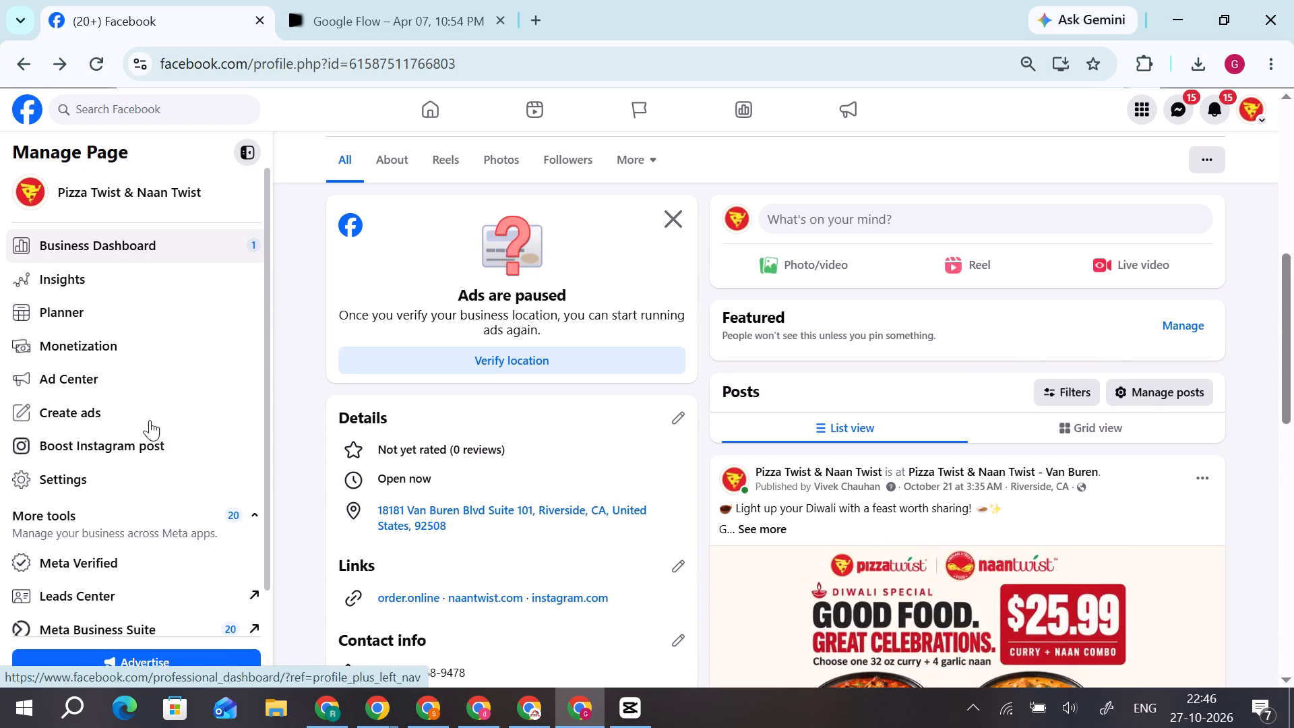
scroll(171, 492, down, 1)
click(144, 572)
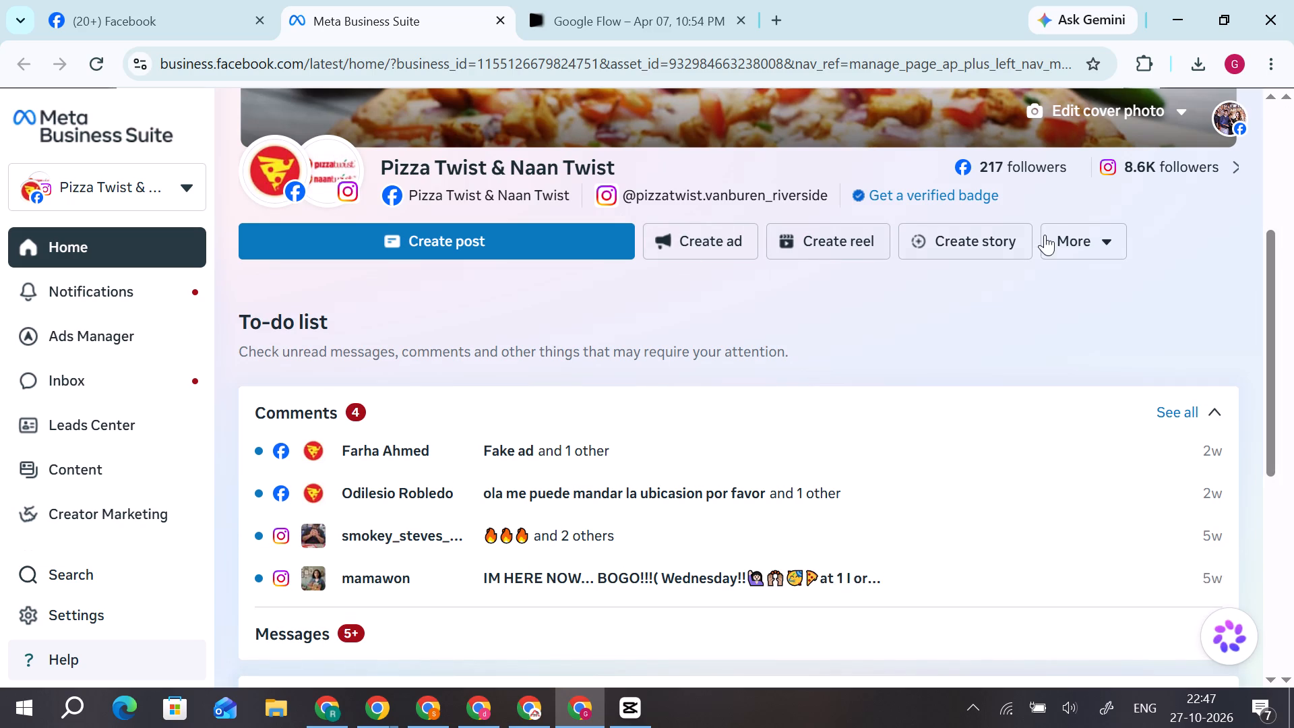
click(825, 252)
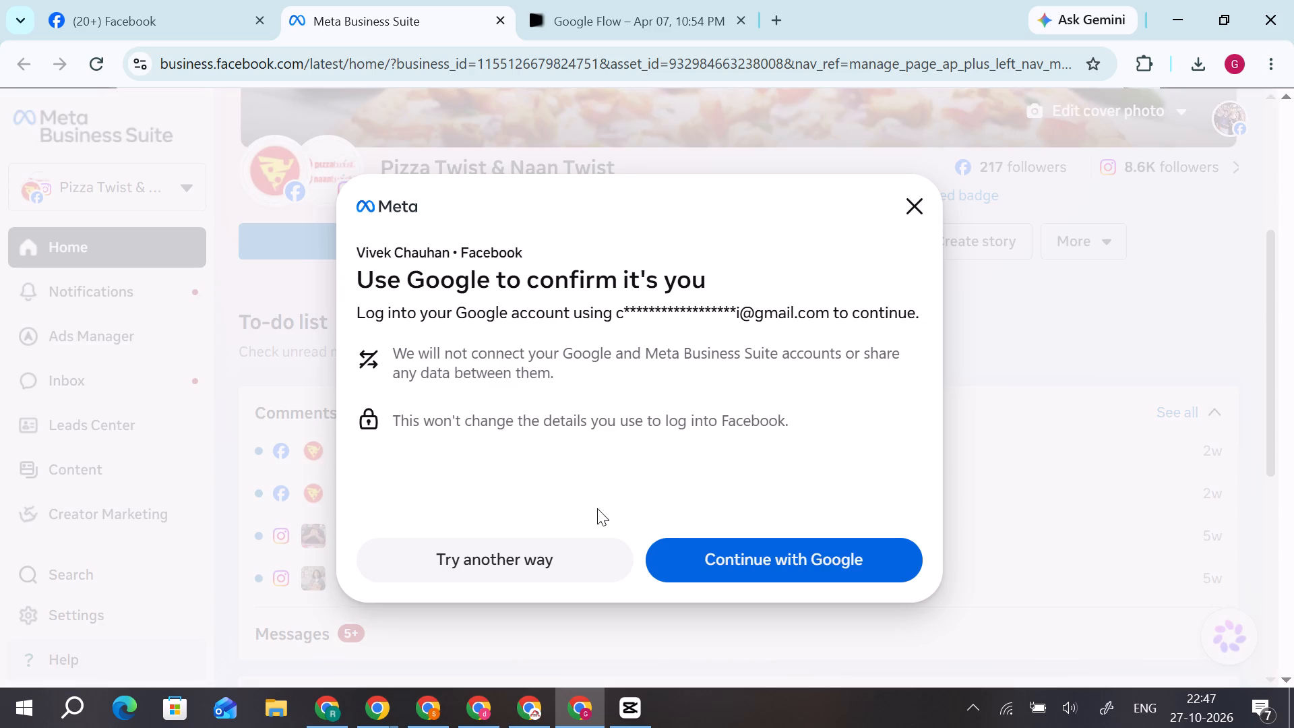
In Meta Business Suite, dismiss the identity confirmation and start a new reel for Pizza Twist & Naan Twist.
click(915, 195)
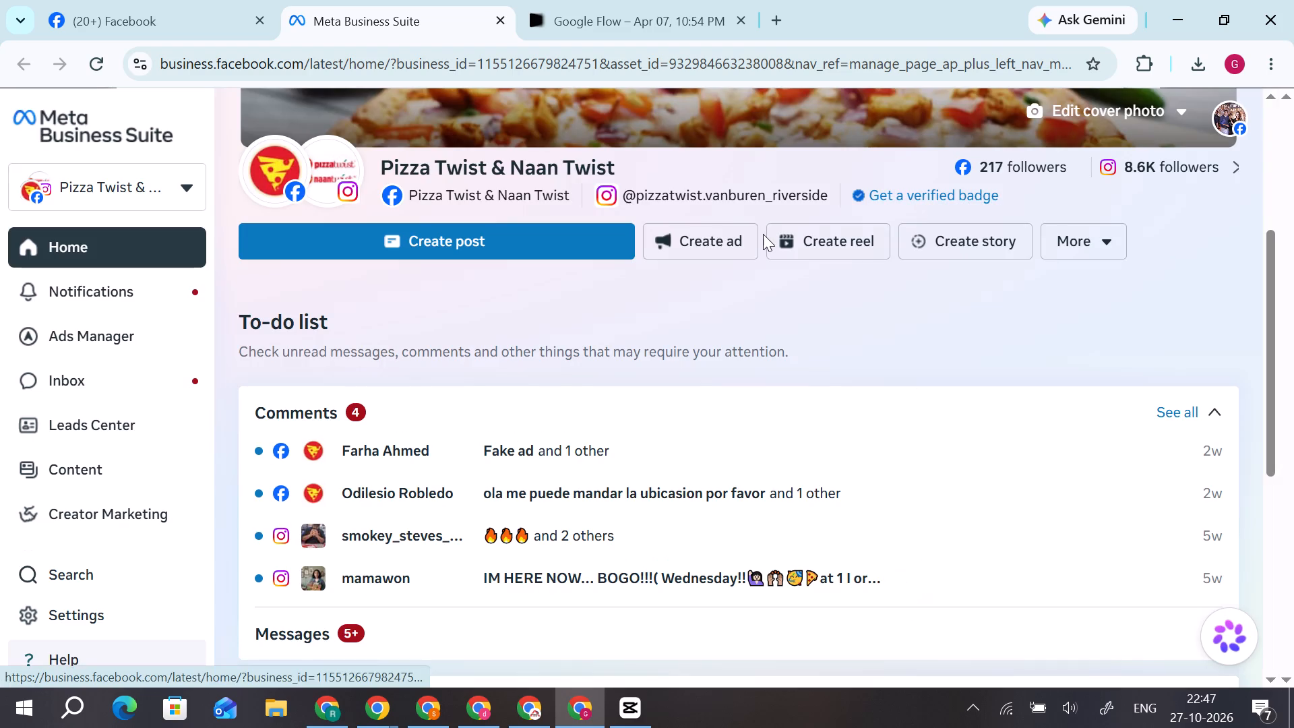
click(819, 239)
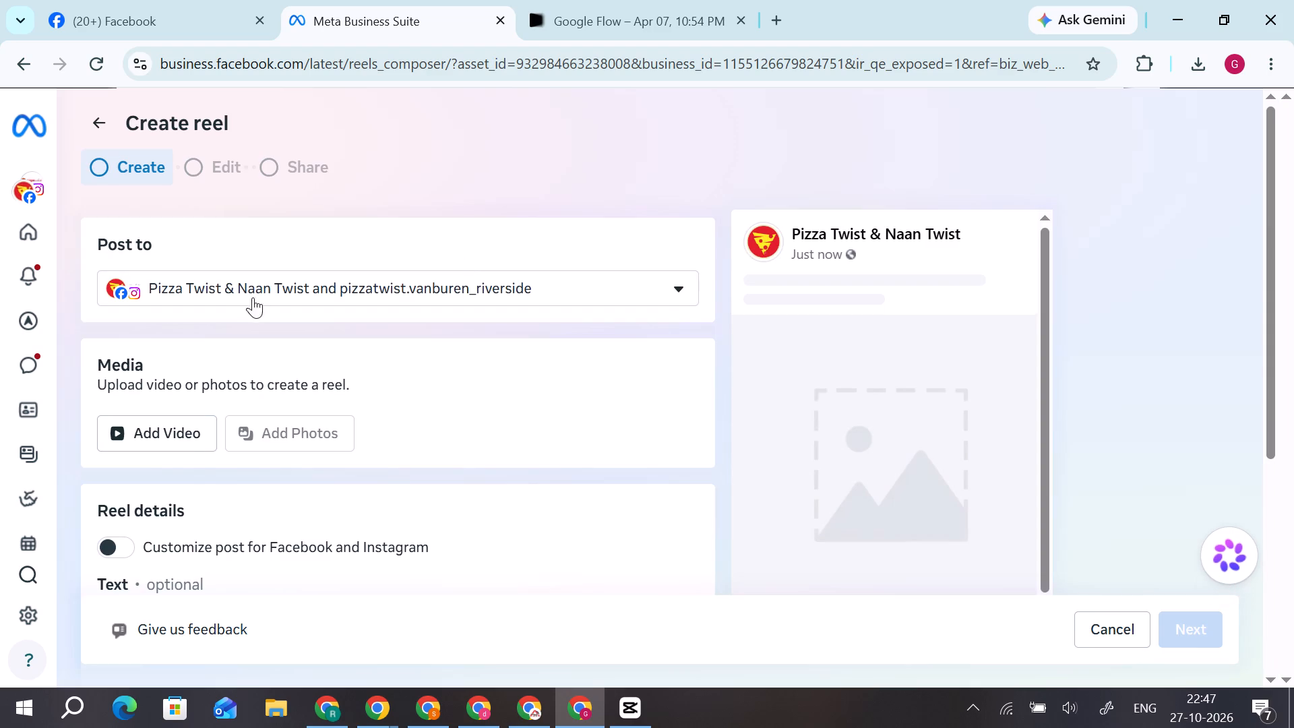
Add the video "pizzza 27-10-2026" from the "cap cutt" folder on Local Disk (D:) to the reel.
click(194, 435)
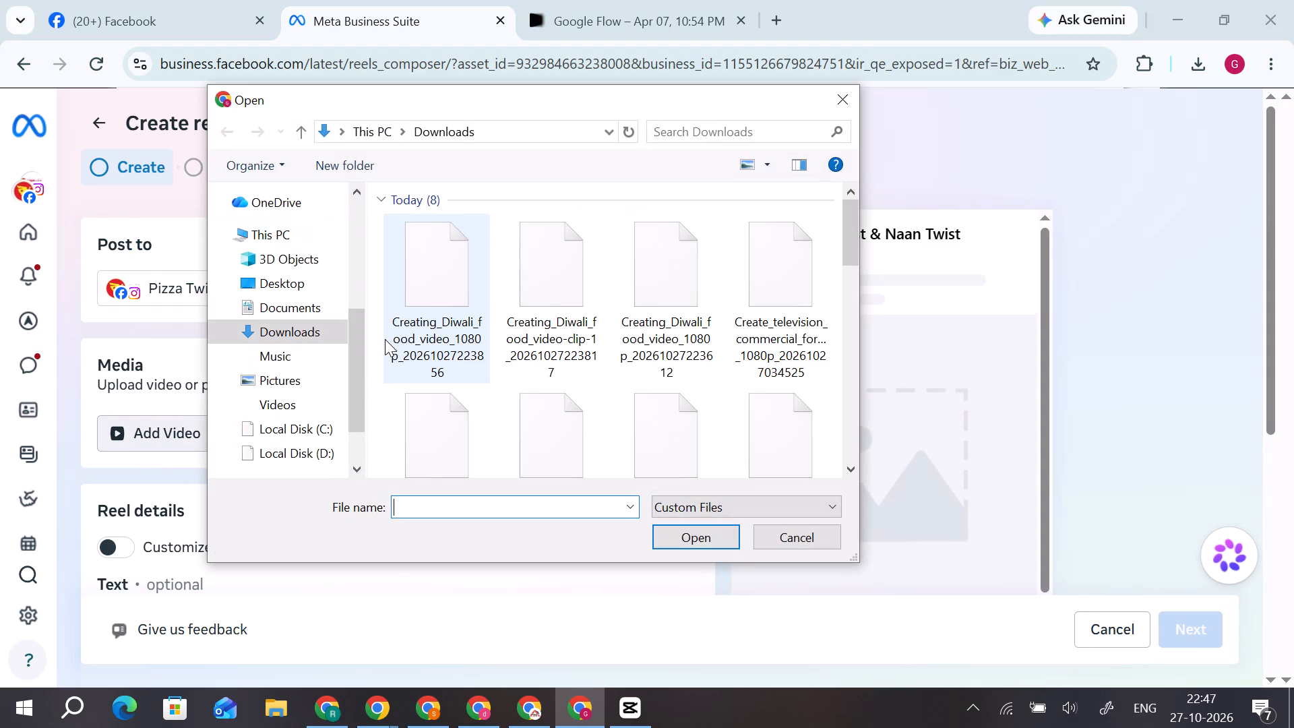
click(285, 441)
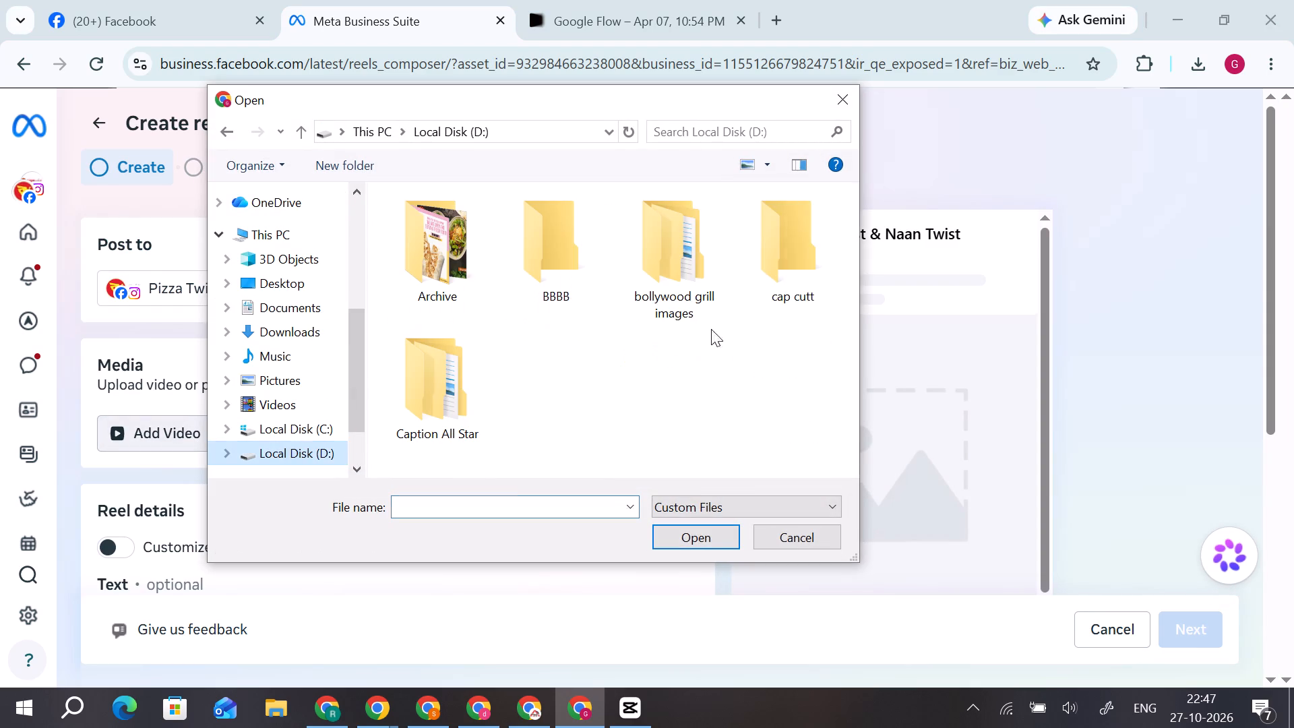
double_click(755, 274)
scroll(755, 316, down, 1)
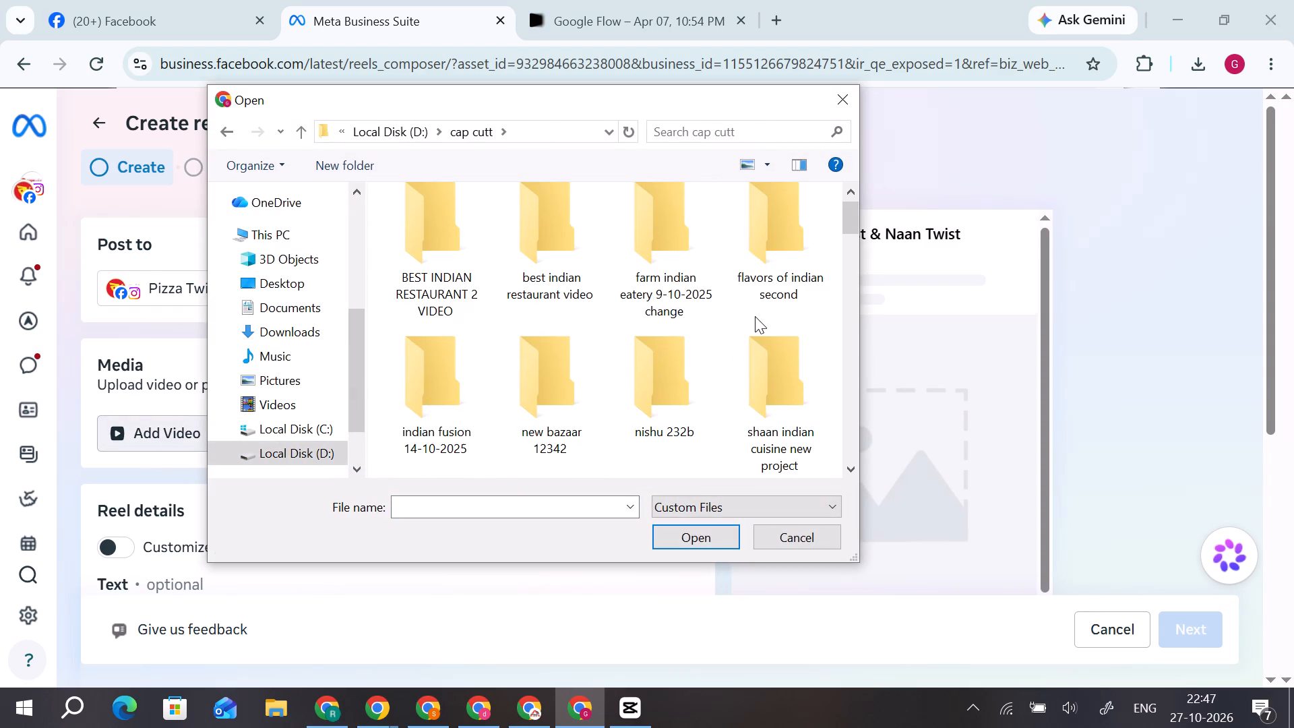
scroll(755, 316, down, 2)
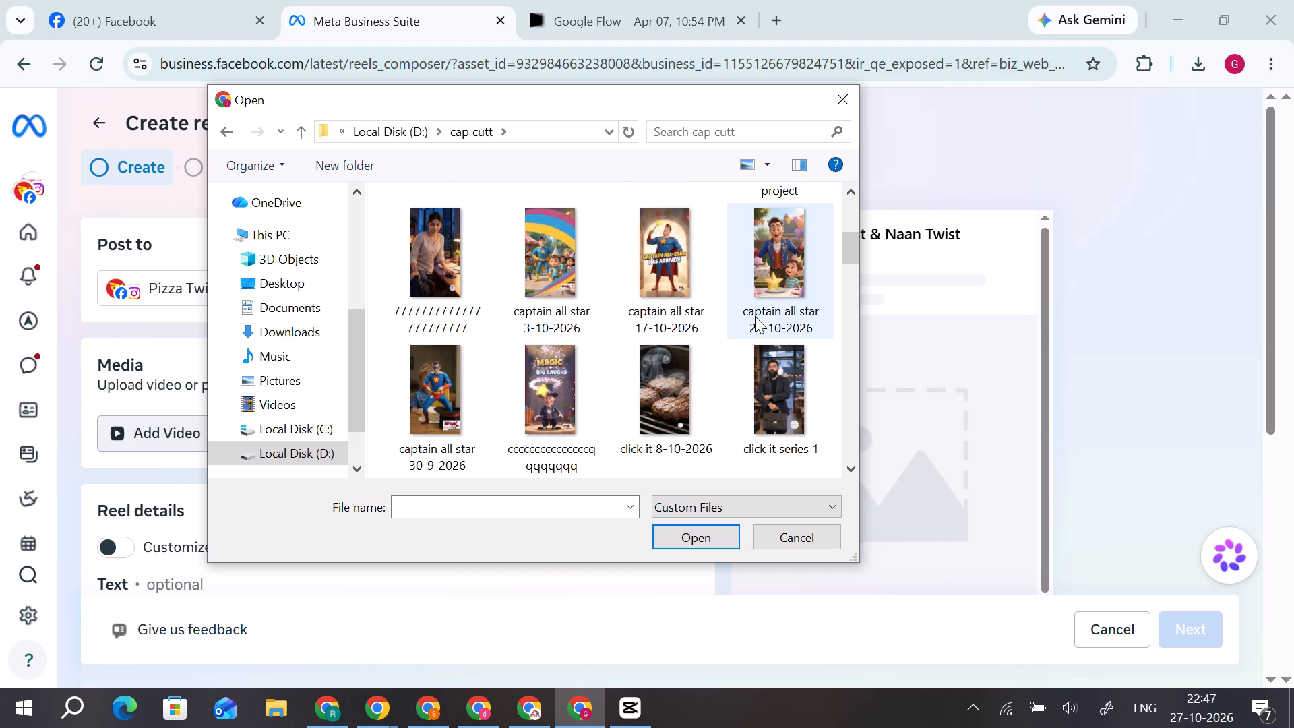
scroll(755, 316, down, 3)
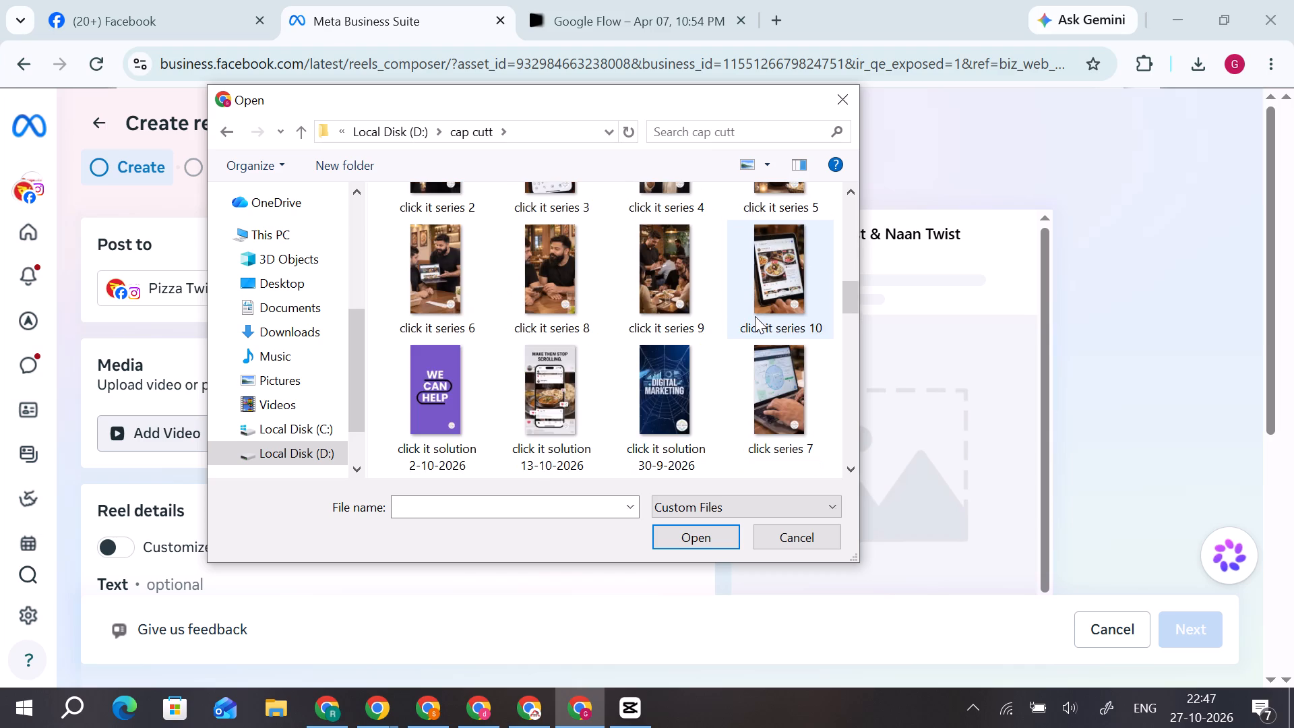
scroll(755, 316, down, 4)
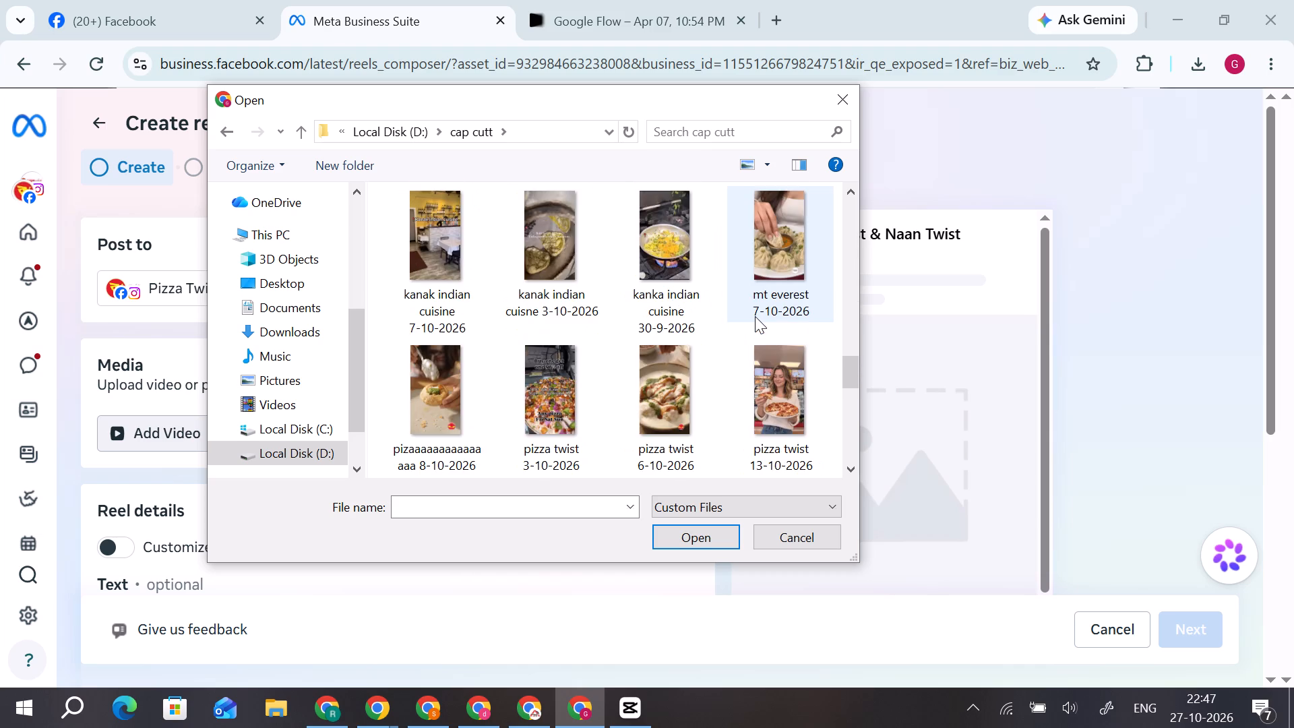
scroll(755, 316, down, 3)
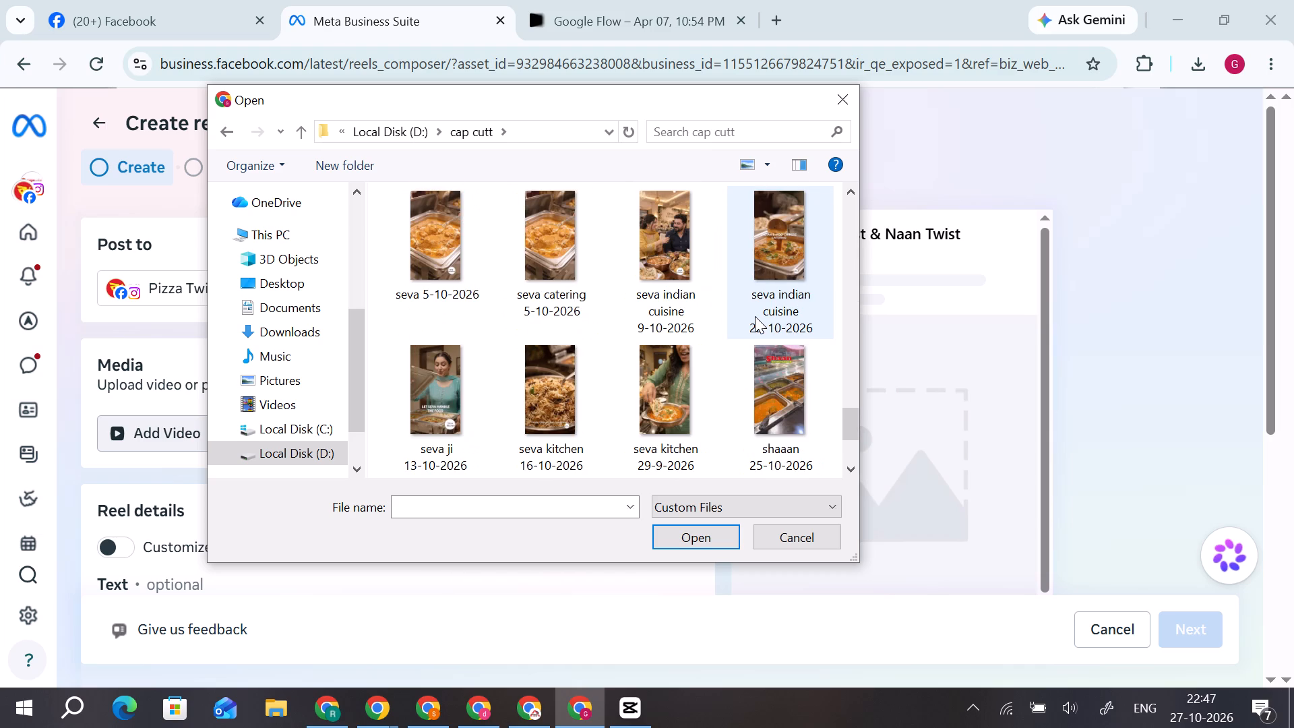
scroll(755, 316, up, 2)
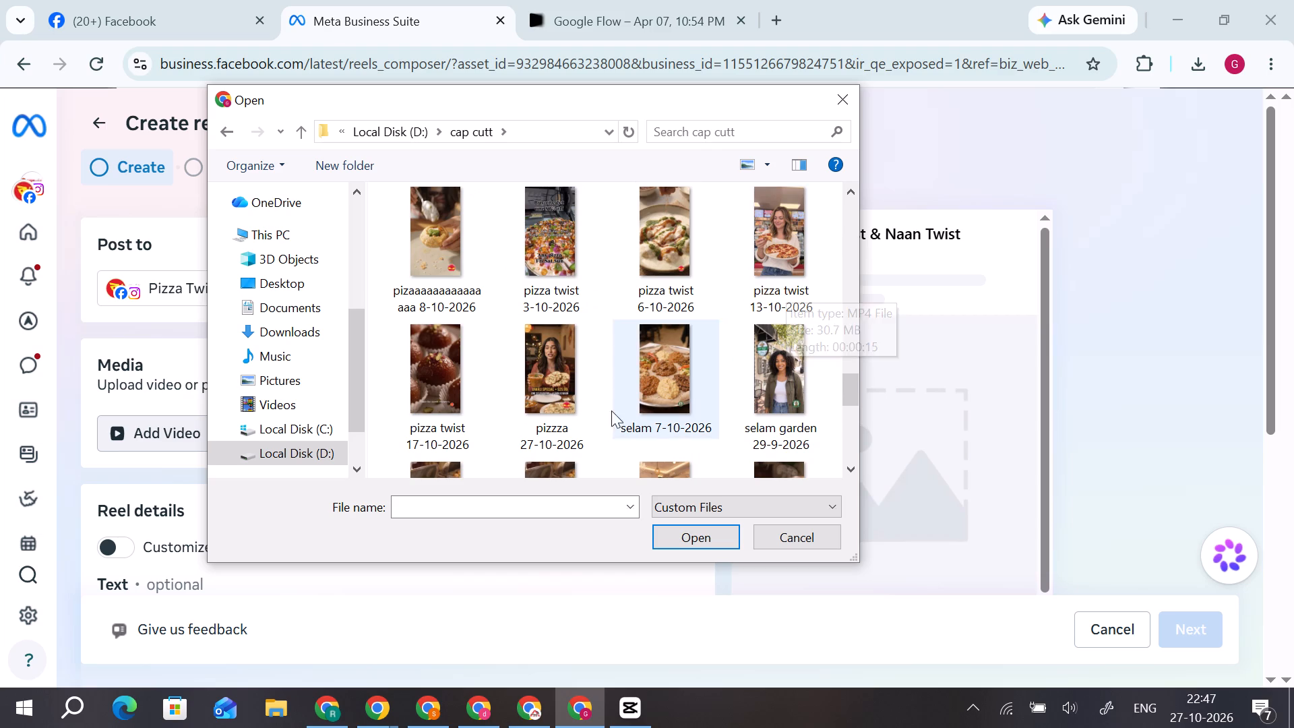
click(575, 406)
click(690, 541)
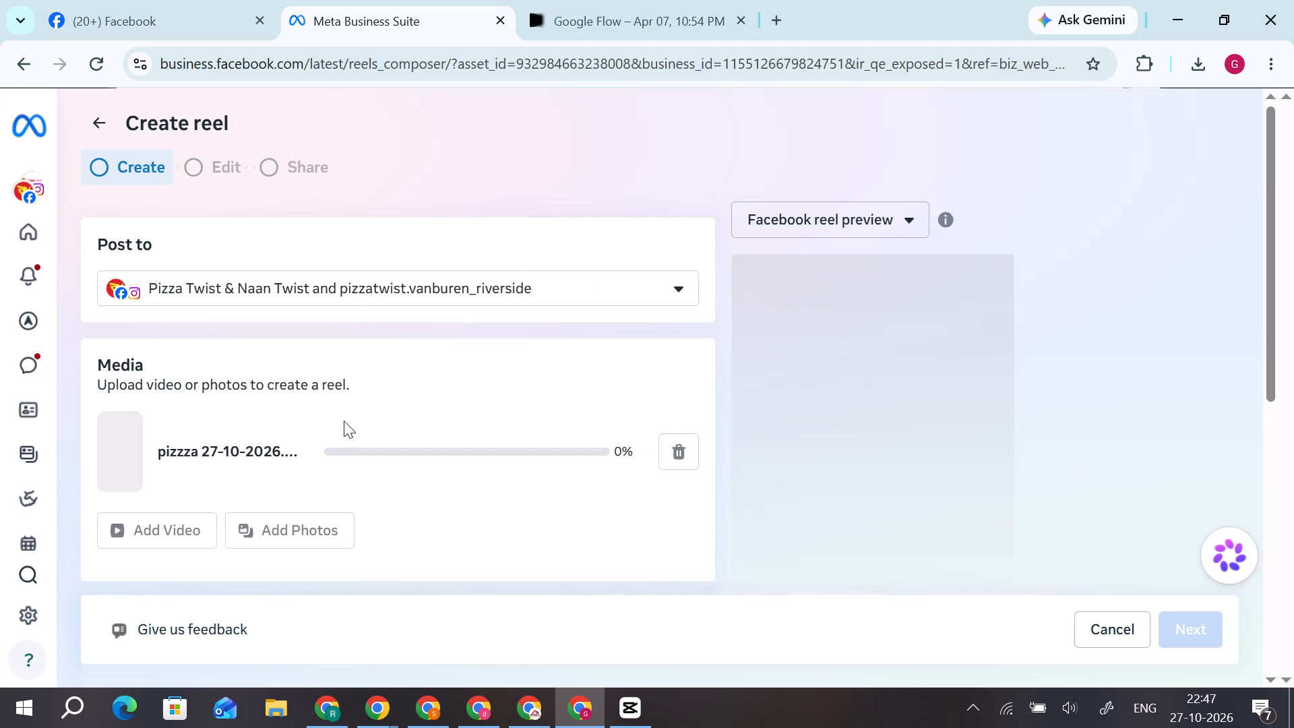
Paste the copied Diwali curry and garlic naan offer caption, with its hashtags, into the reel's text.
scroll(344, 421, down, 1)
click(375, 235)
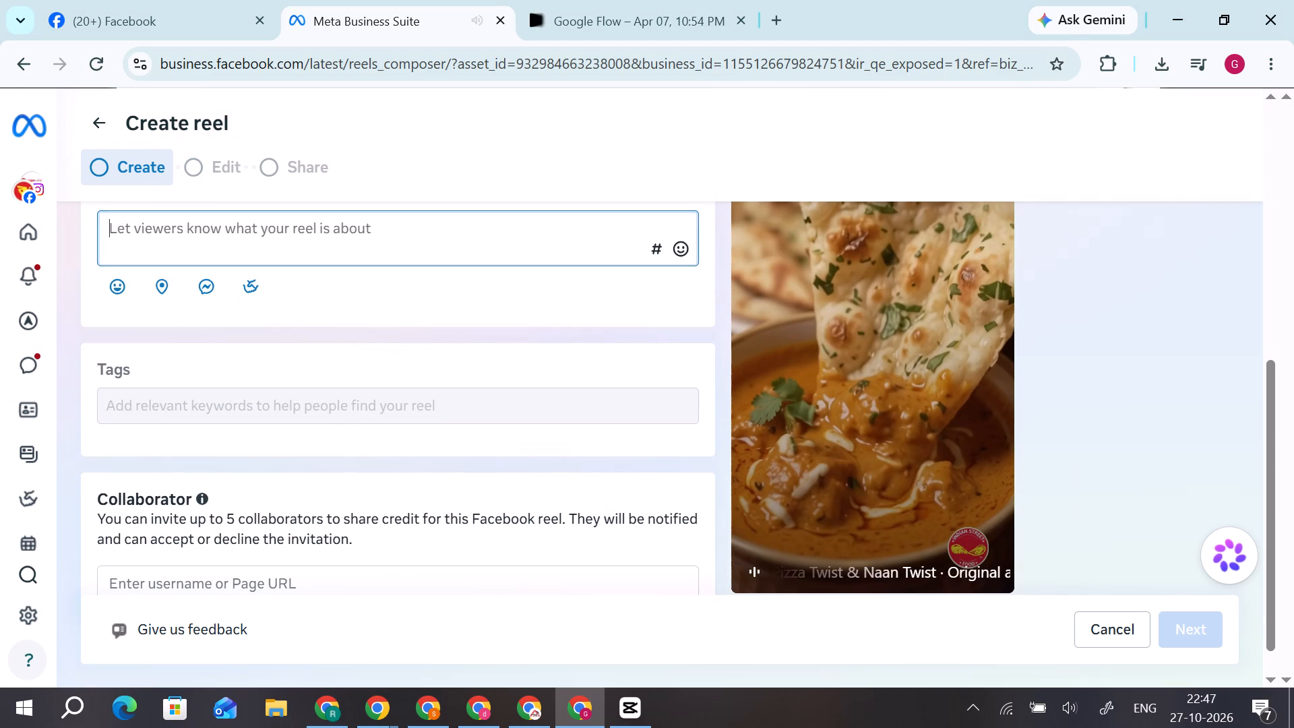
key(ctrl+v)
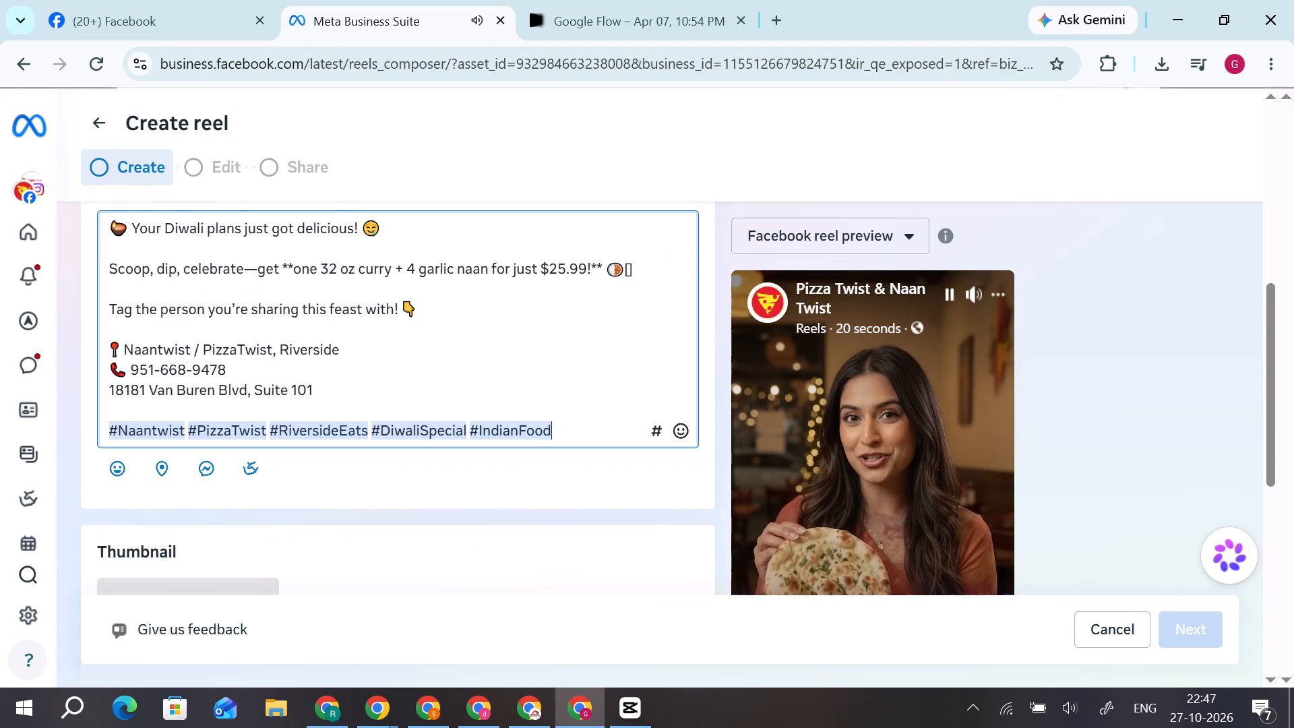
Remove the double asterisks around "one 32 oz curry + 4 garlic naan for just $25.99!" in the caption, keeping a space before "one".
drag(291, 265, 284, 265)
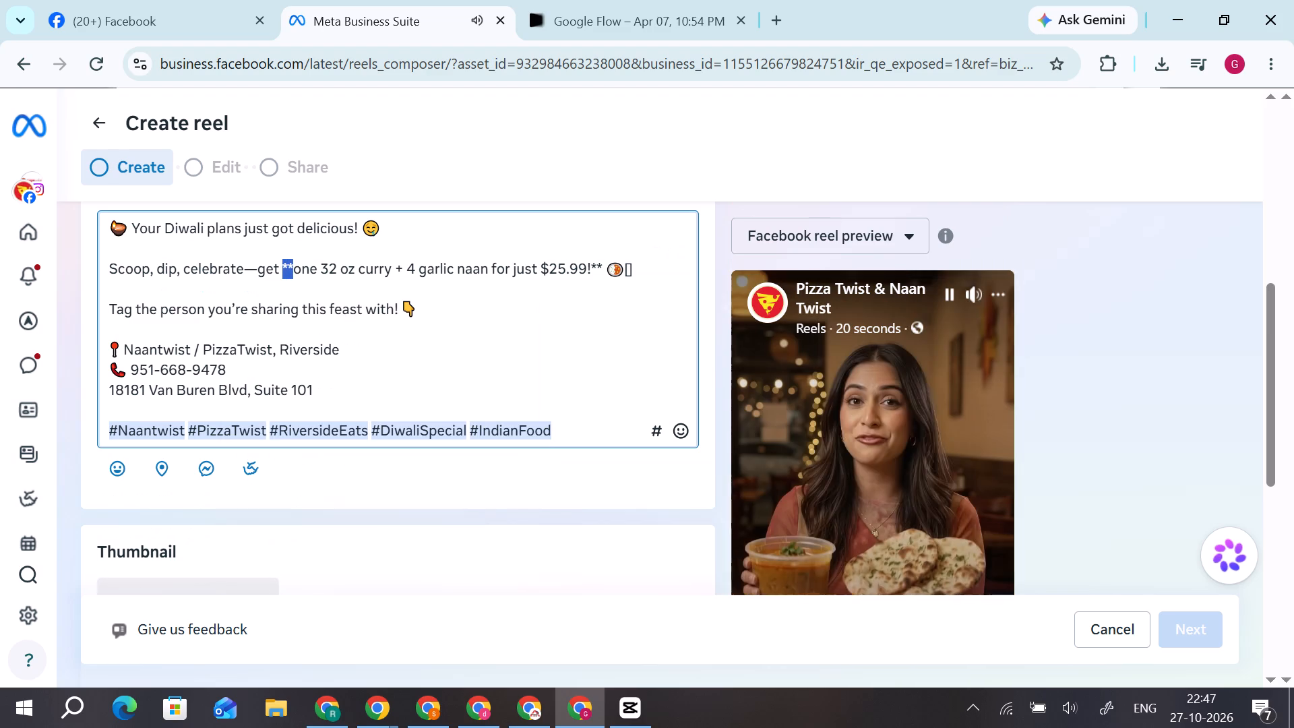
key(BackSpace)
key(space)
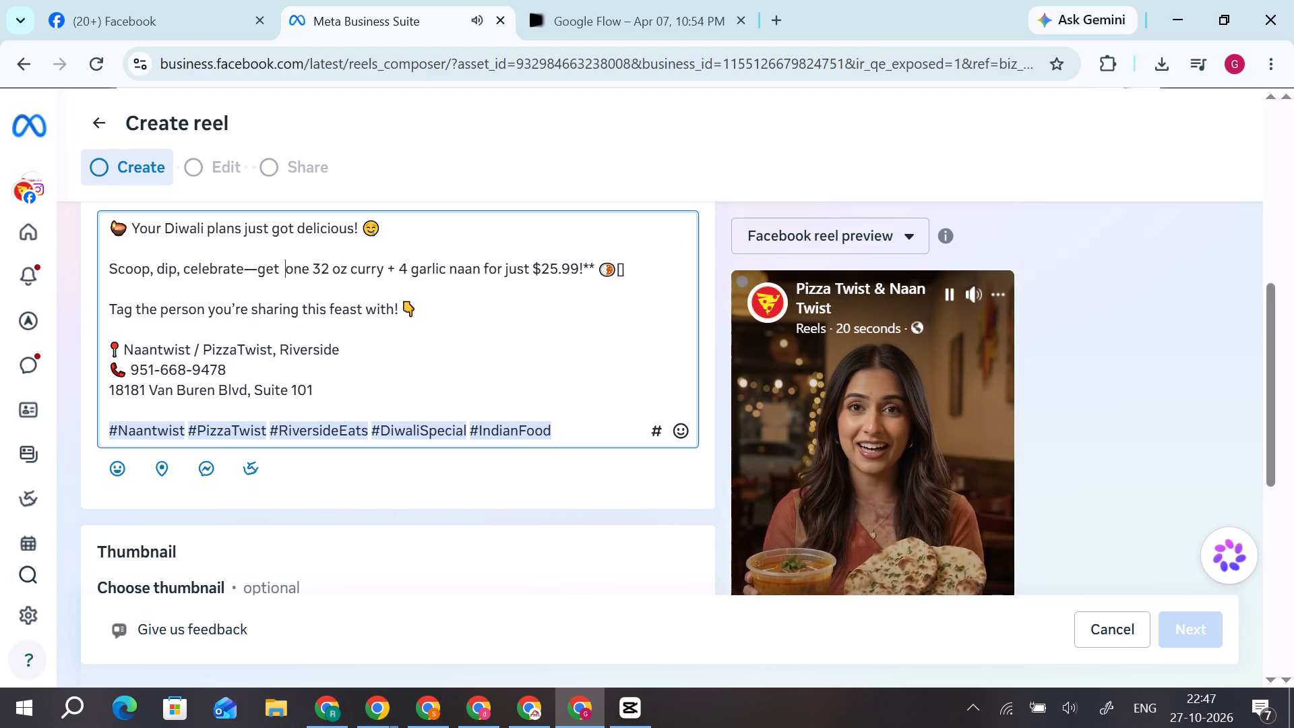
drag(584, 262, 595, 263)
key(BackSpace)
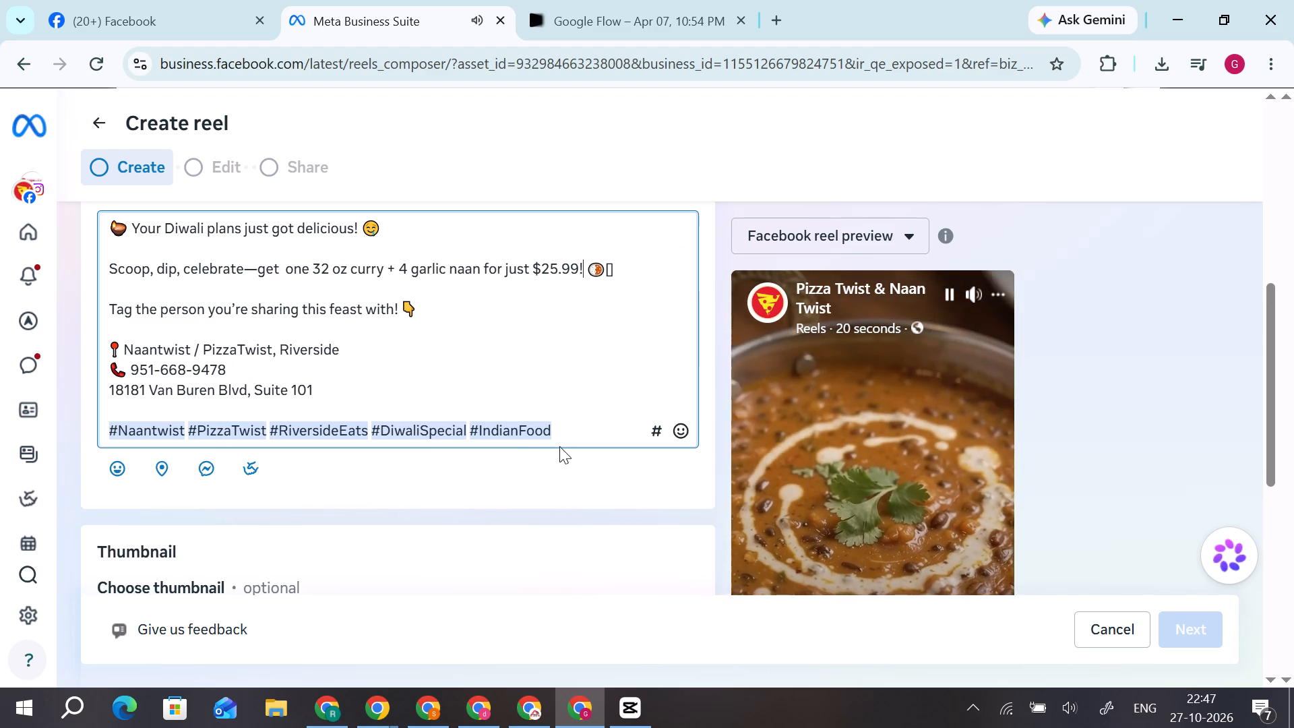
Search for "pizza" as the reel's location and choose "Pizza Twist & Naan Twist - Van Buren".
scroll(559, 446, down, 1)
scroll(563, 446, up, 1)
click(153, 468)
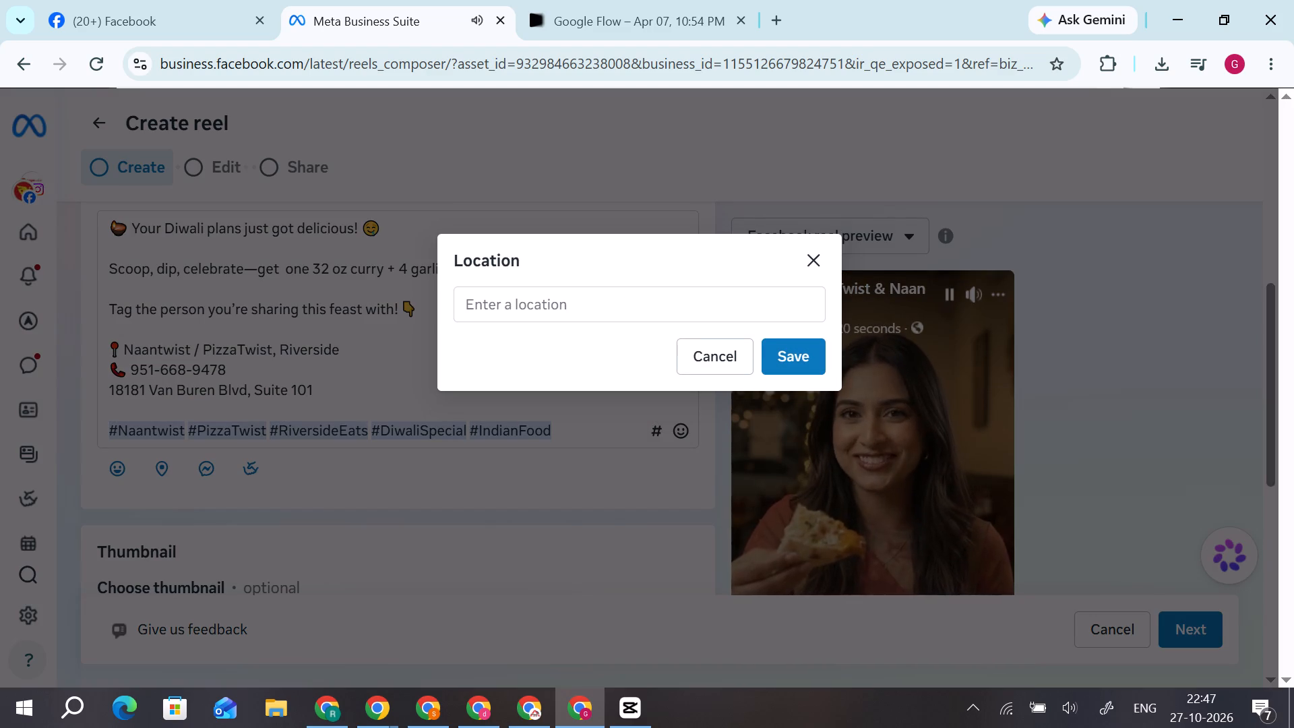
click(531, 301)
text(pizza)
click(574, 351)
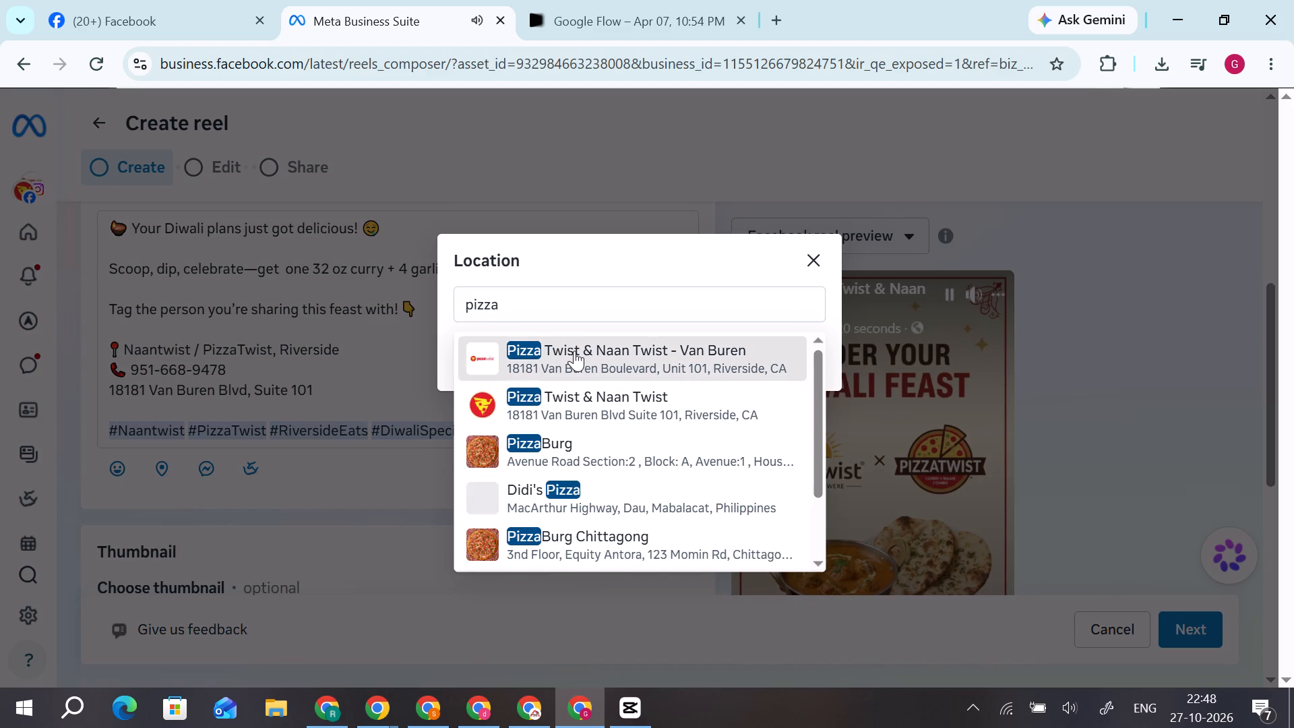
Apply the chosen Pizza Twist & Naan Twist - Van Buren location to the reel.
click(801, 352)
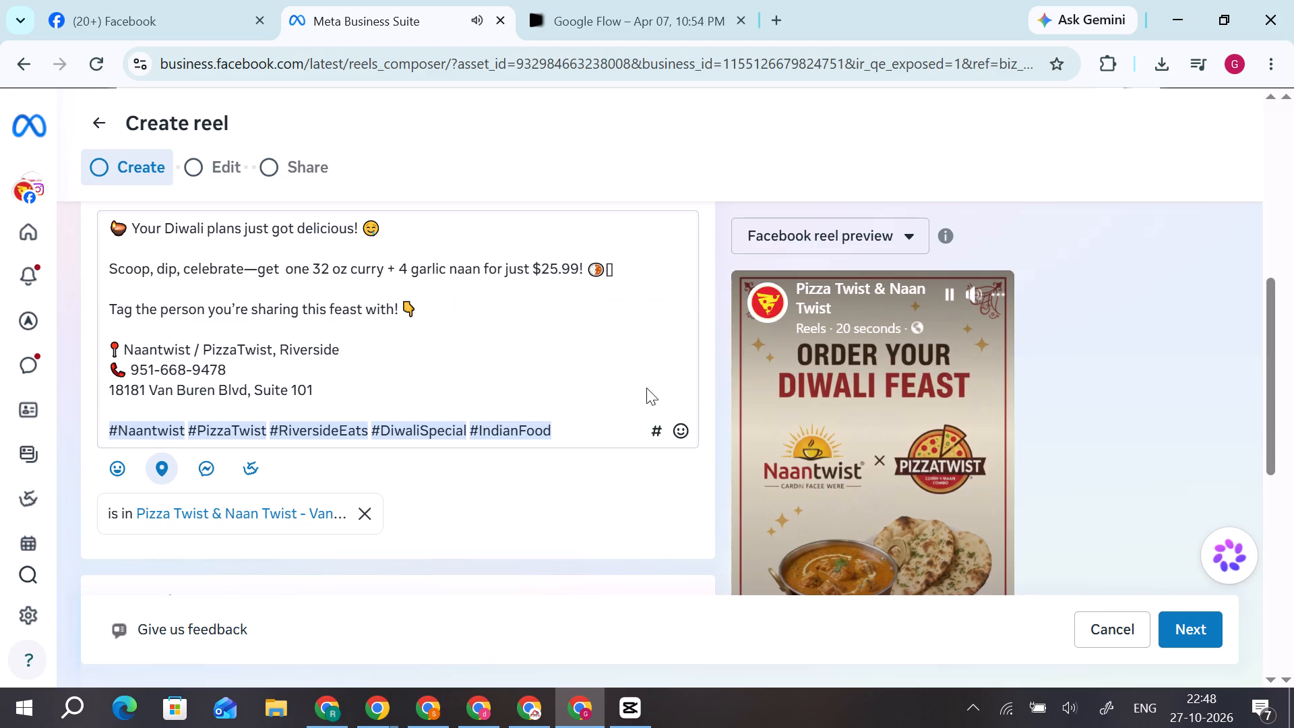
Advance through the Edit stage without edits, publish the reel with the Share now scheduling option, and close the processing notice.
scroll(650, 454, down, 1)
scroll(652, 454, up, 4)
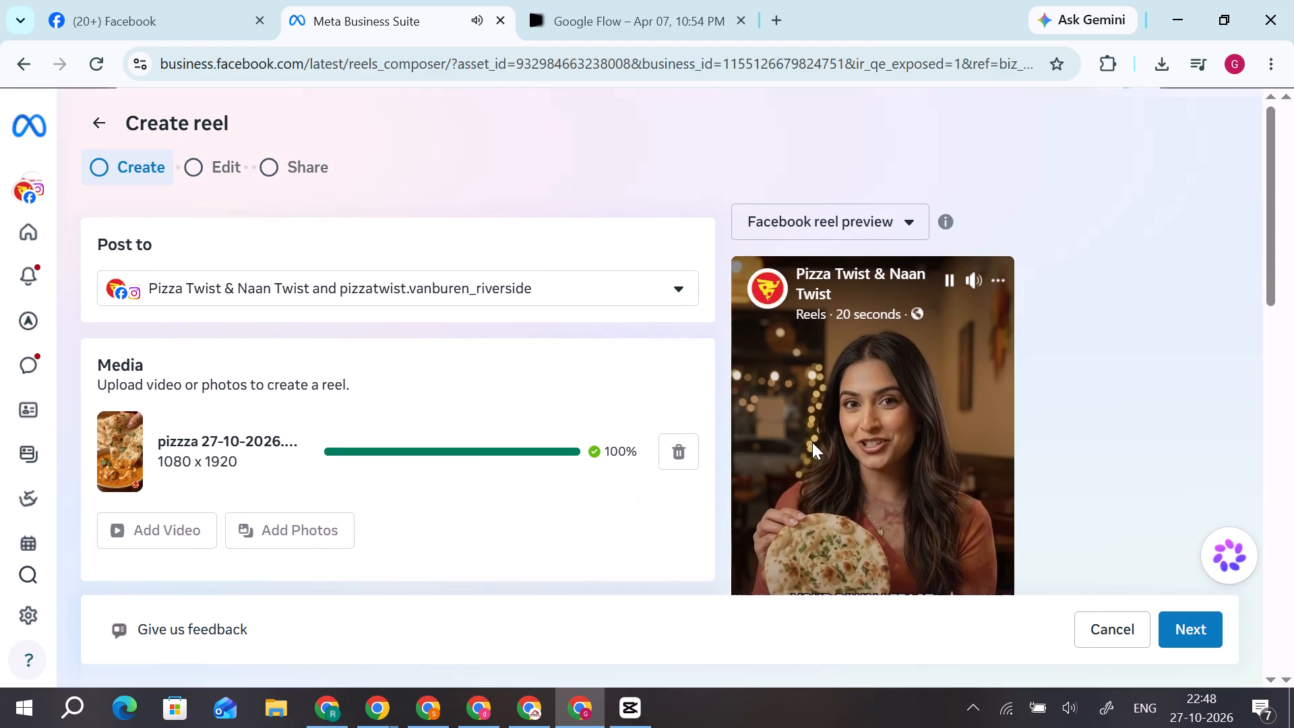
click(1192, 639)
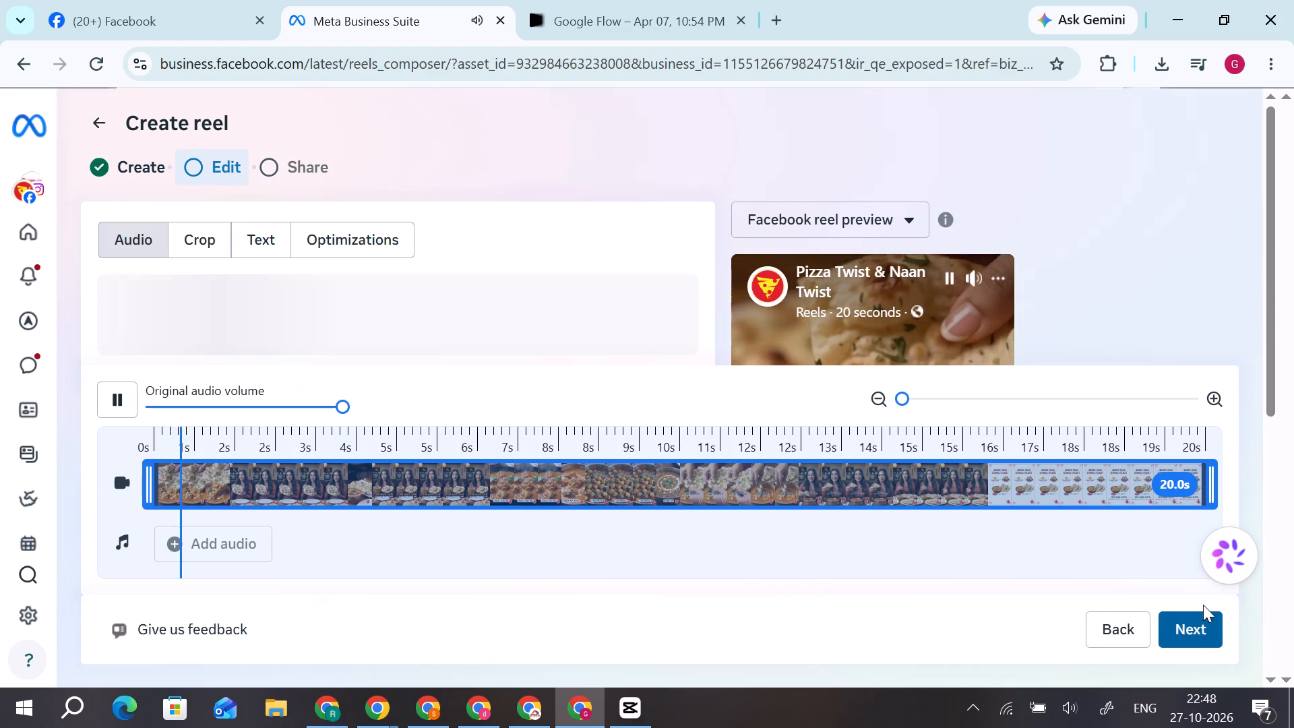
click(1195, 641)
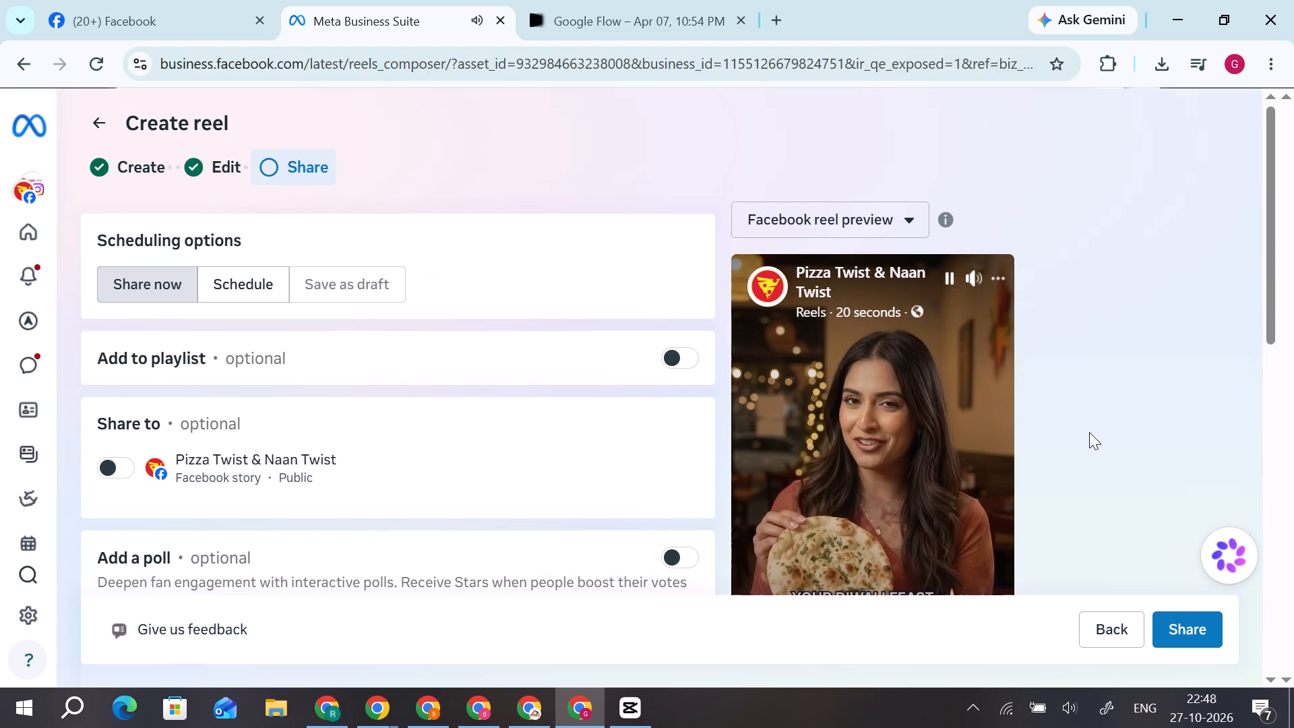
click(1179, 613)
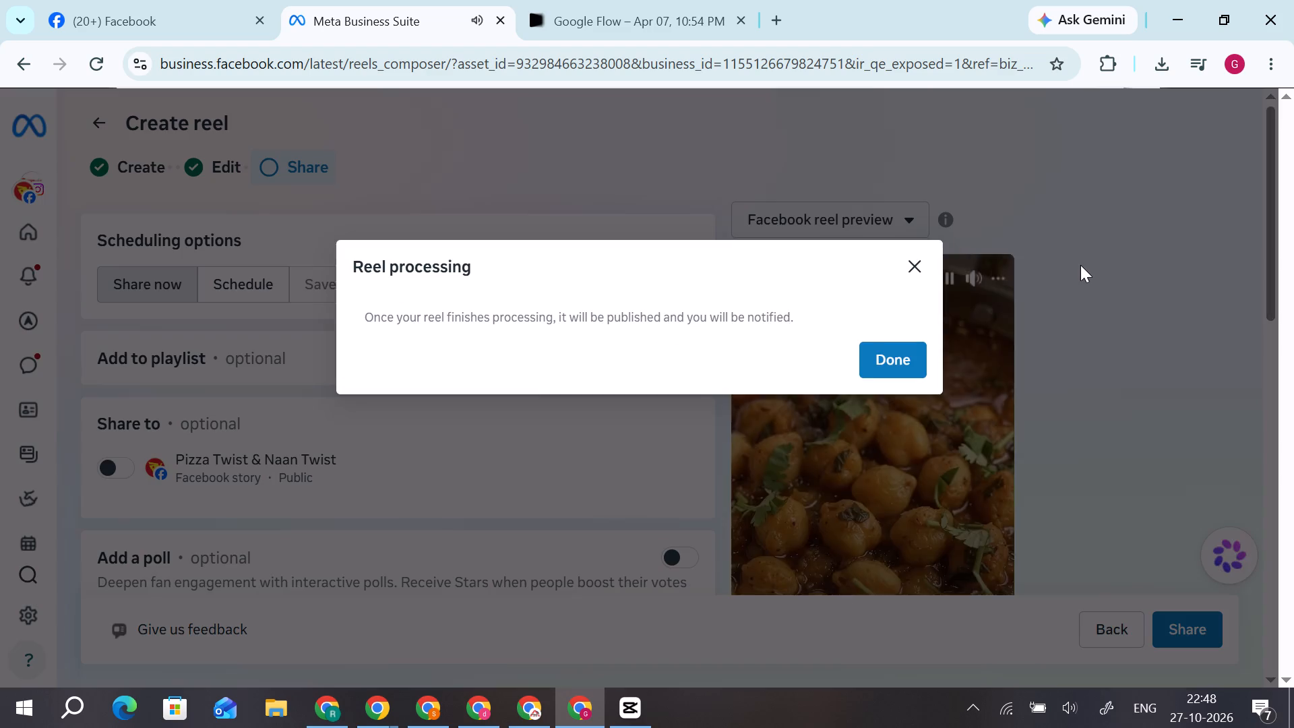
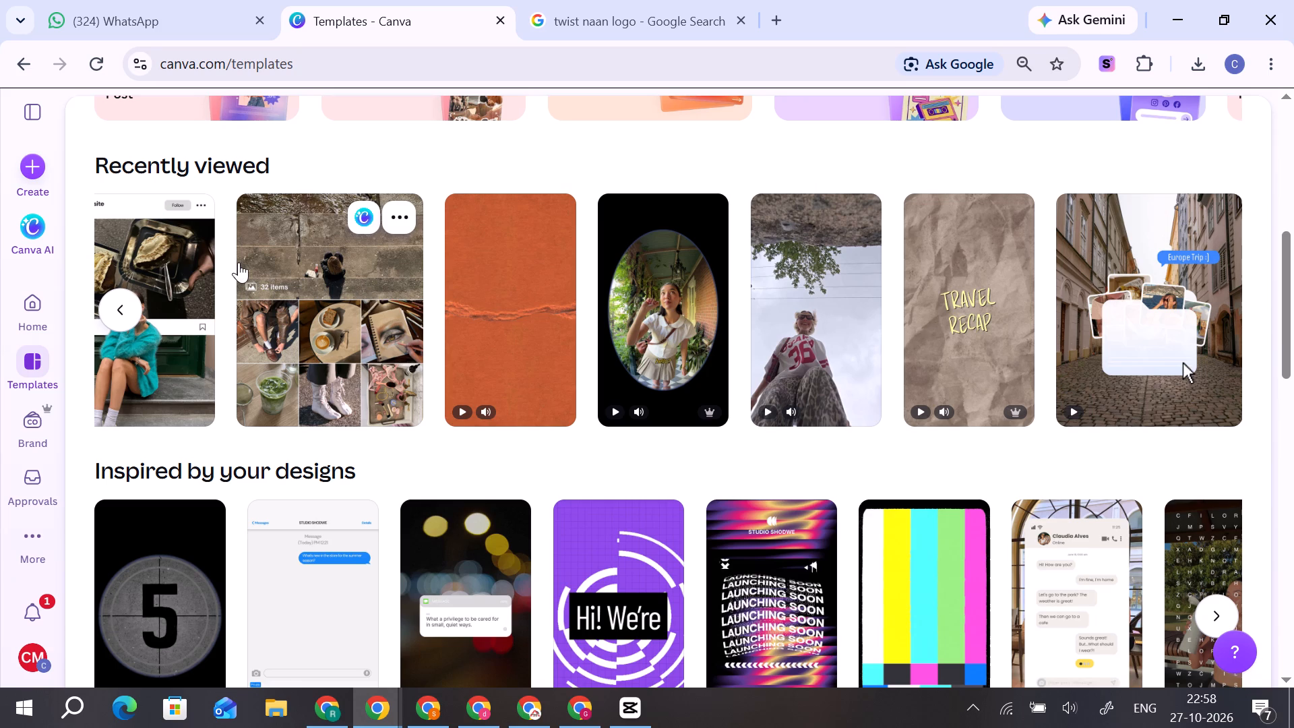
Browse Canva's recently viewed templates and the ones inspired by your designs for a suitable video template.
click(123, 323)
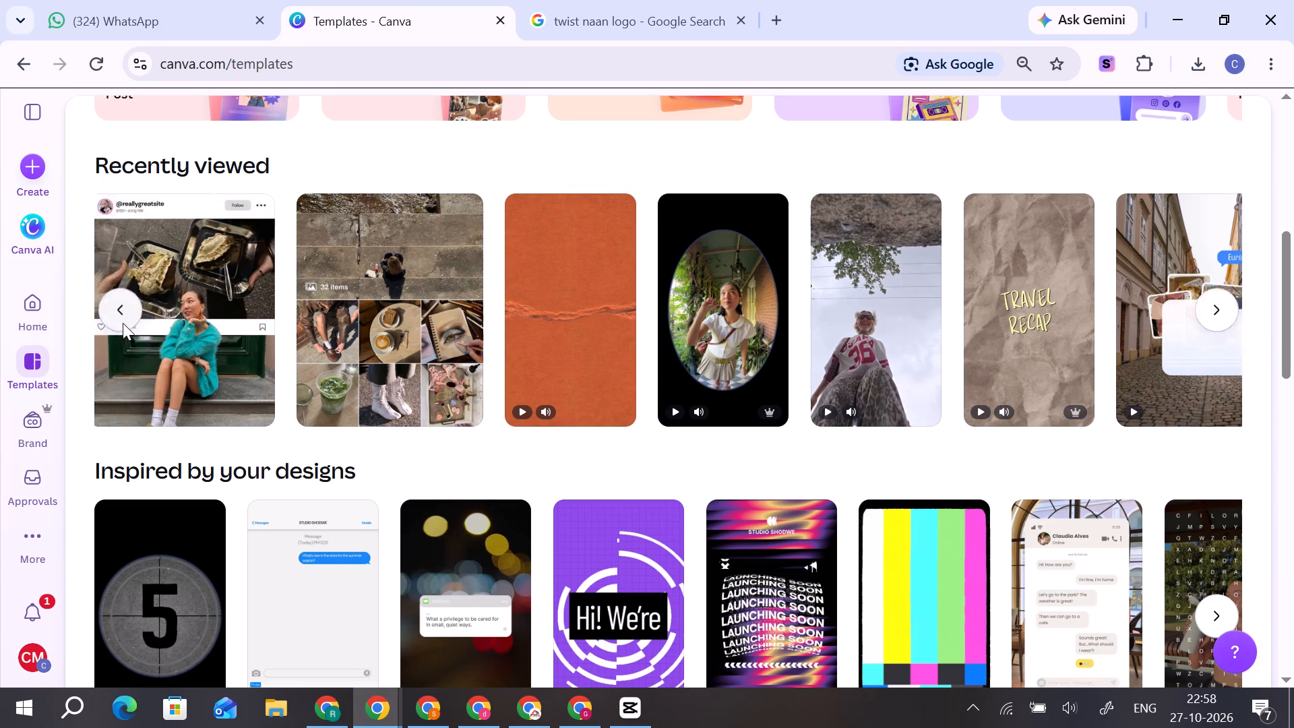
click(1219, 328)
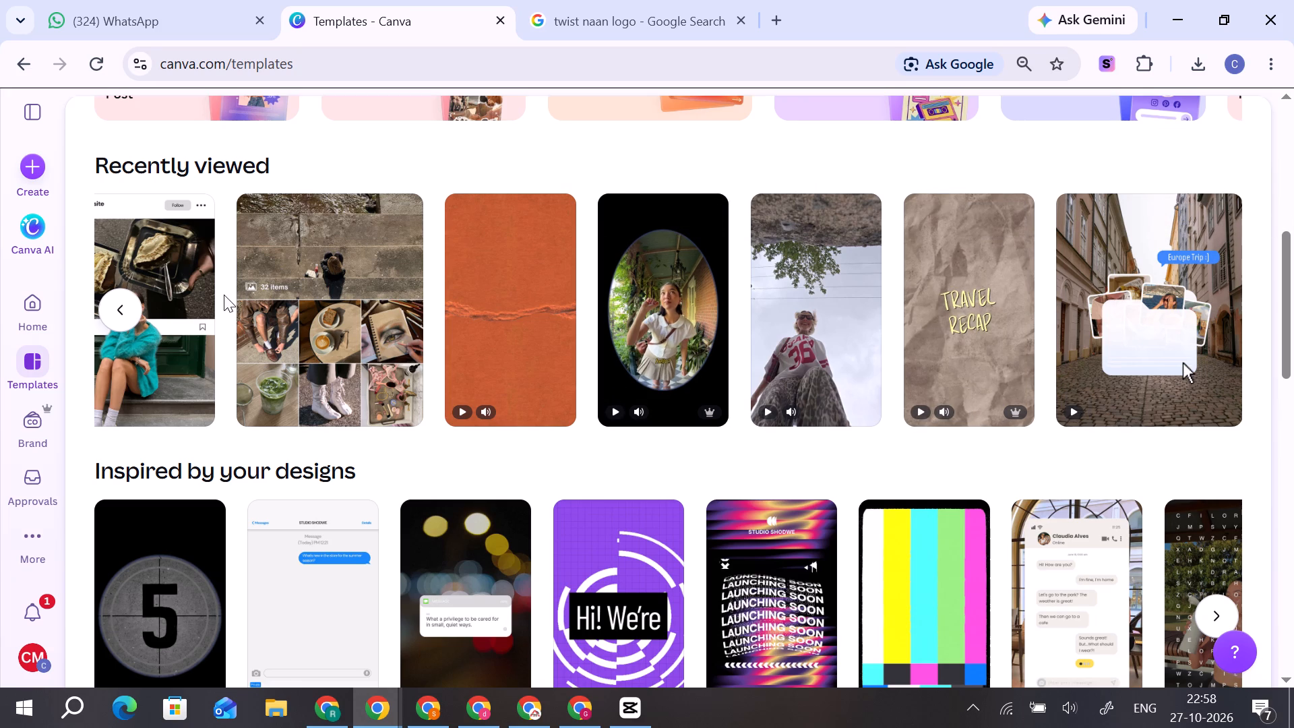
click(114, 313)
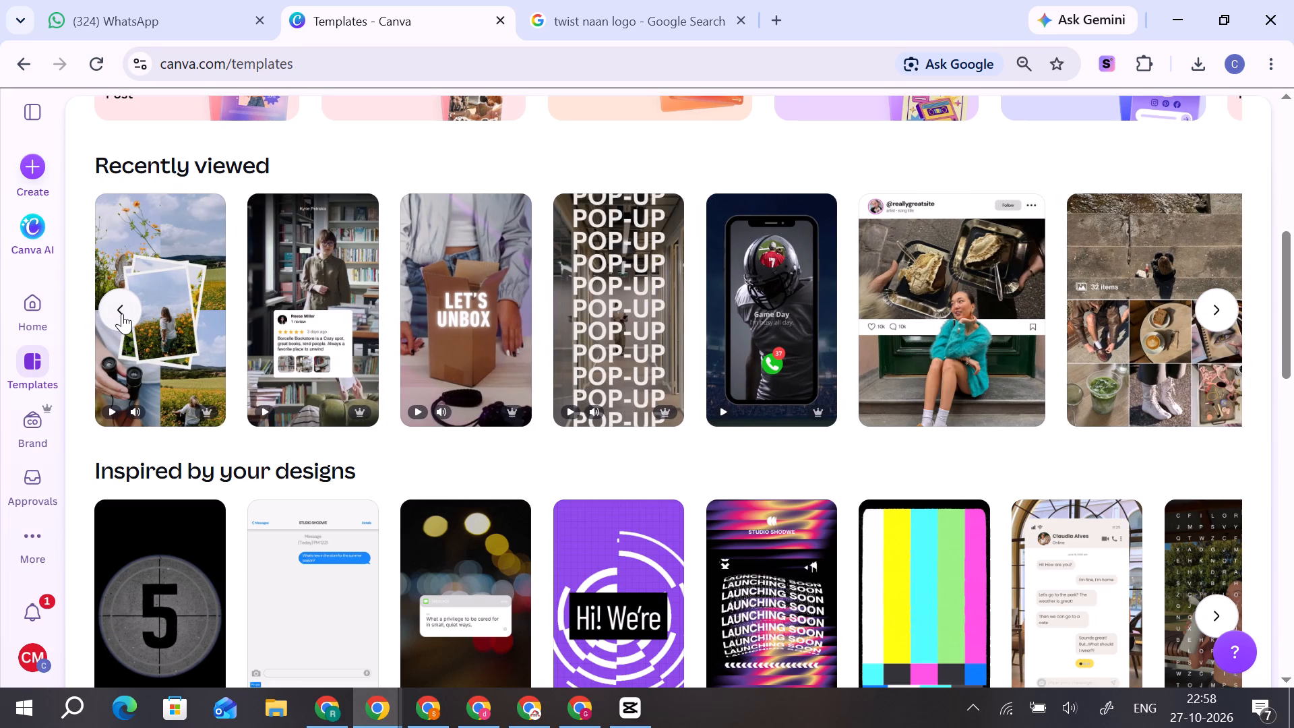
click(122, 313)
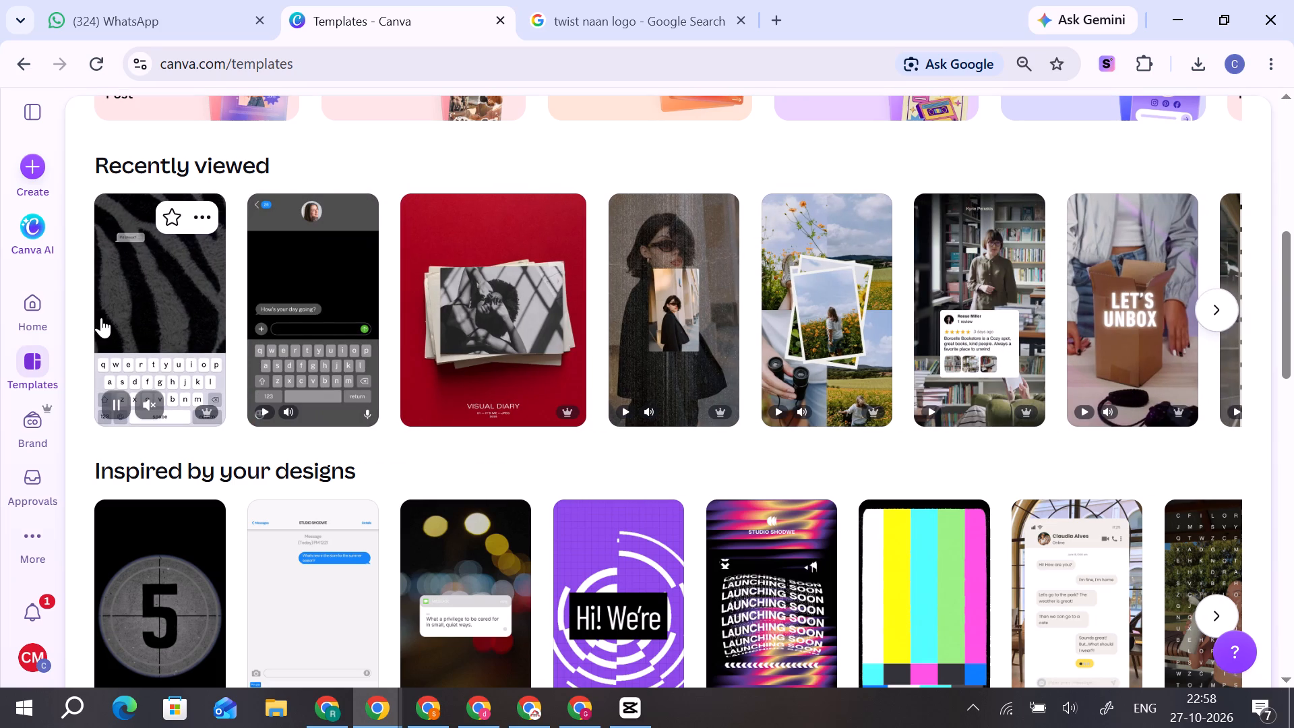
scroll(461, 487, down, 1)
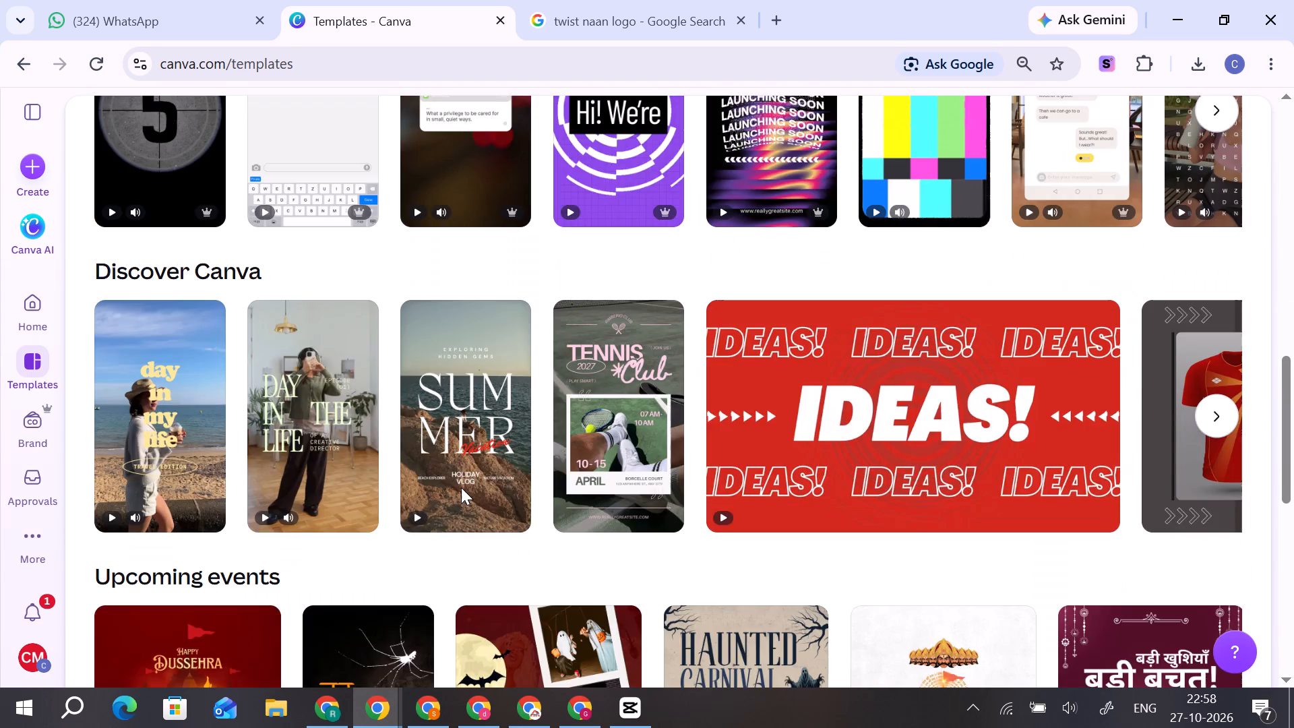
scroll(461, 487, up, 1)
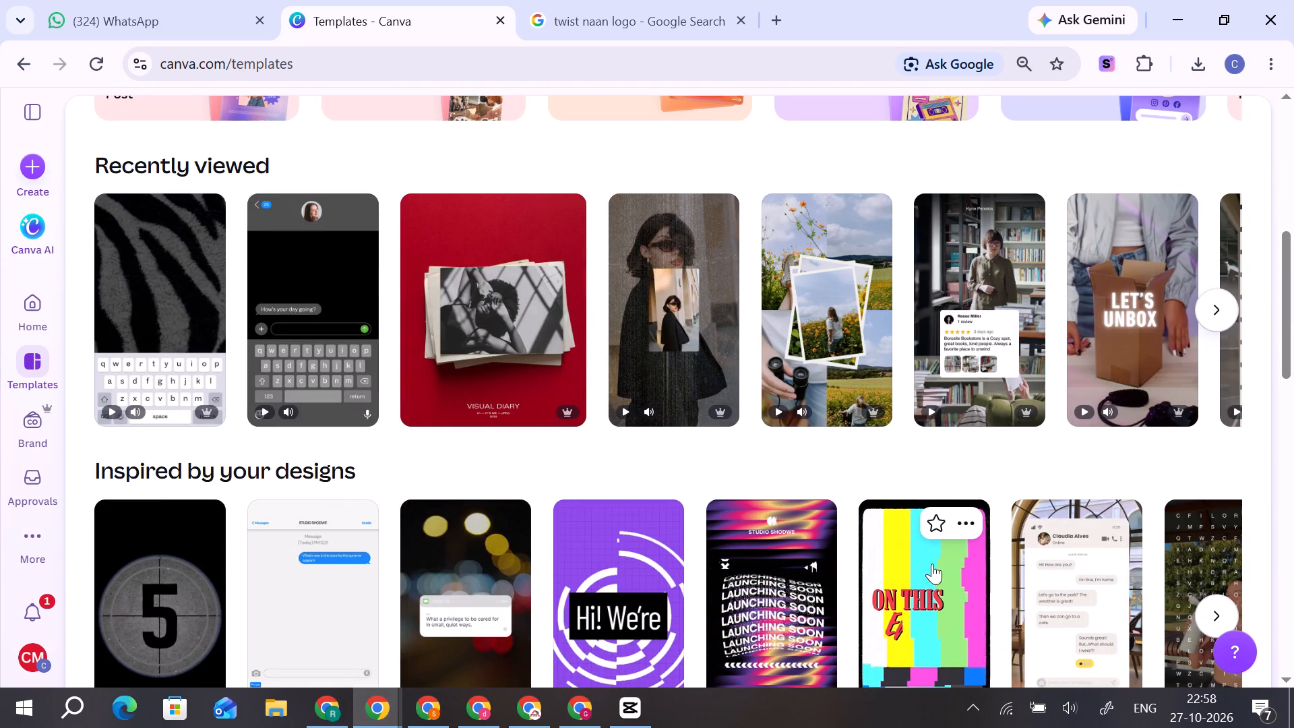
click(1217, 614)
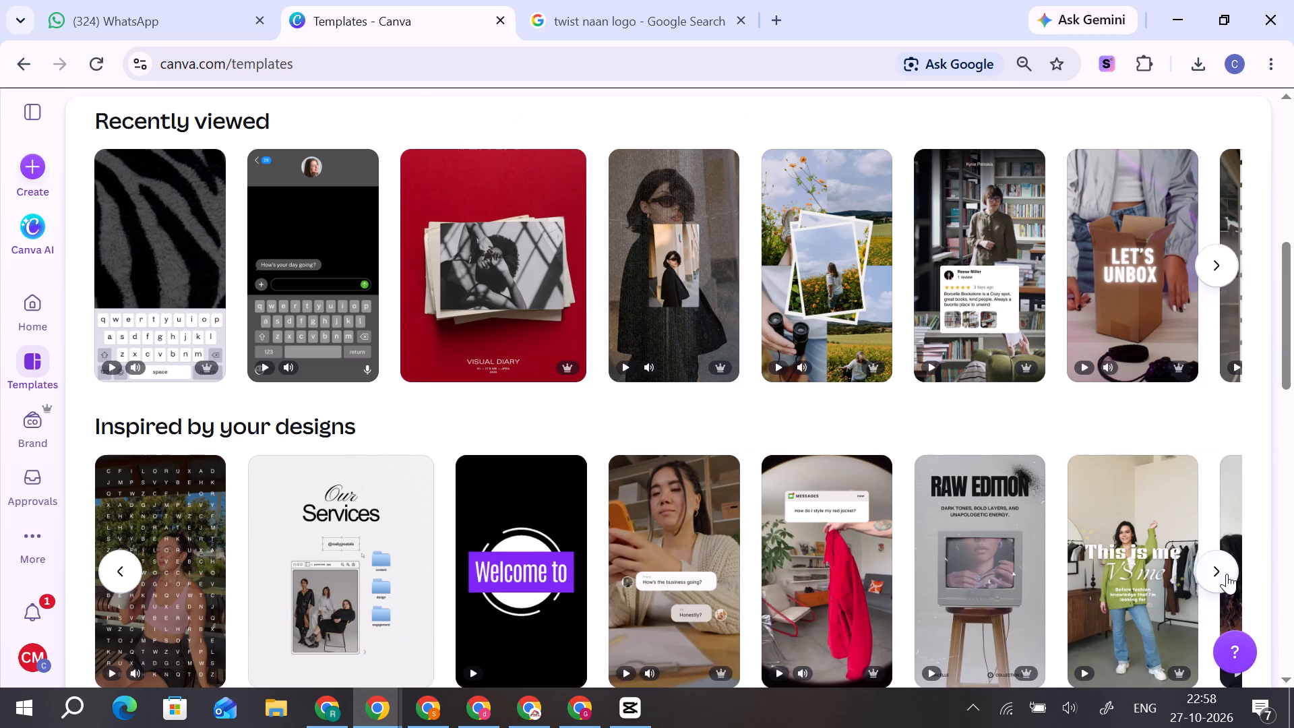
click(1227, 574)
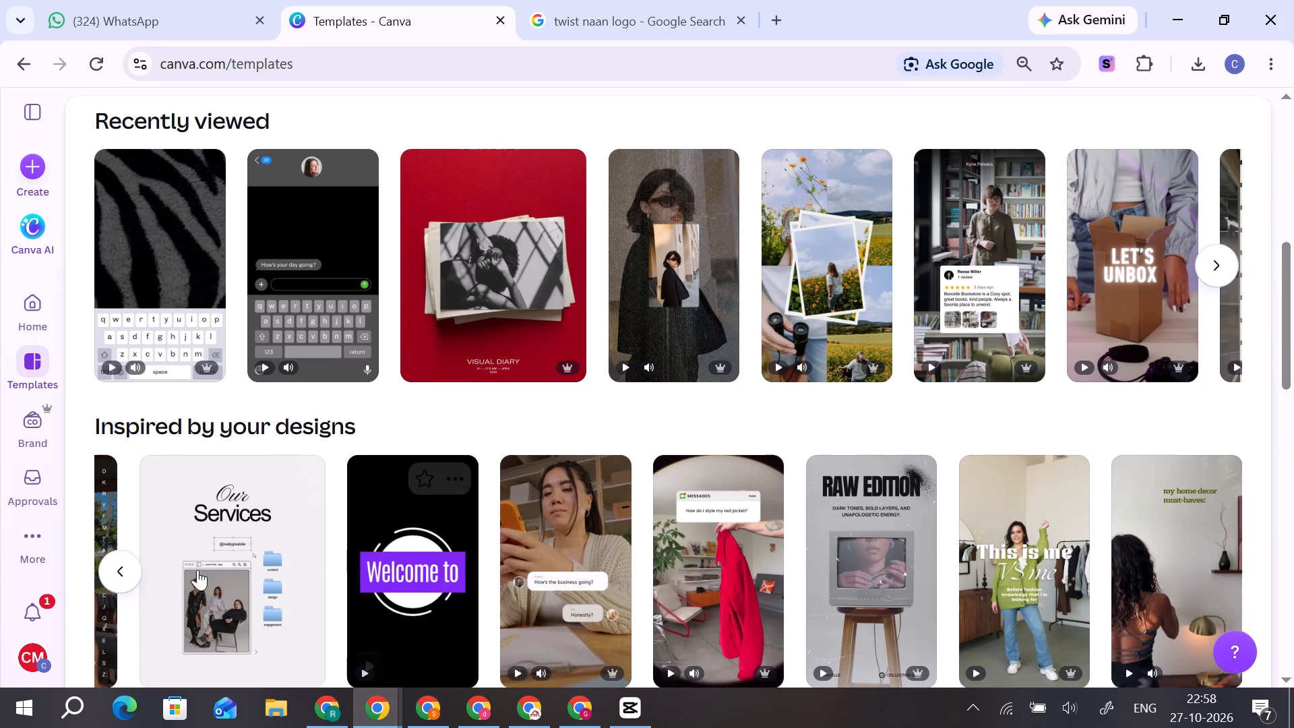
click(127, 579)
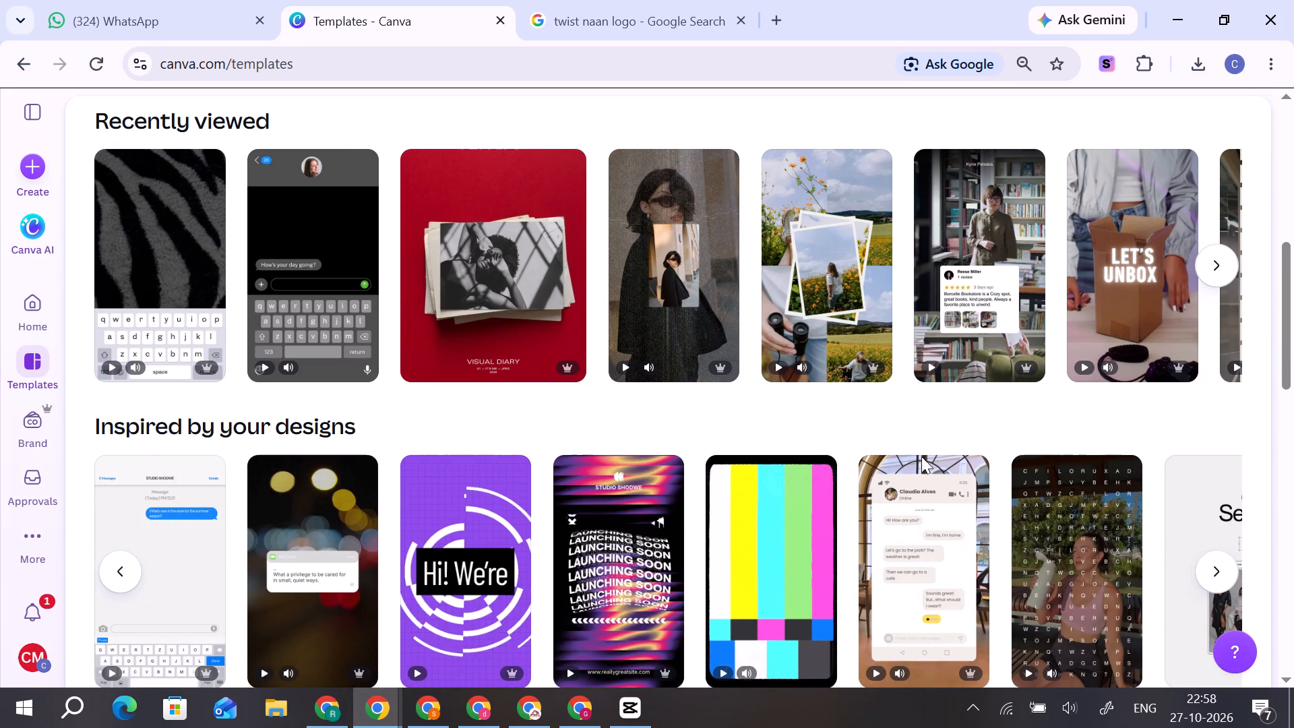
Look through the Discover Canva, Upcoming events and More templates for you collections for a suitable template.
scroll(623, 586, down, 1)
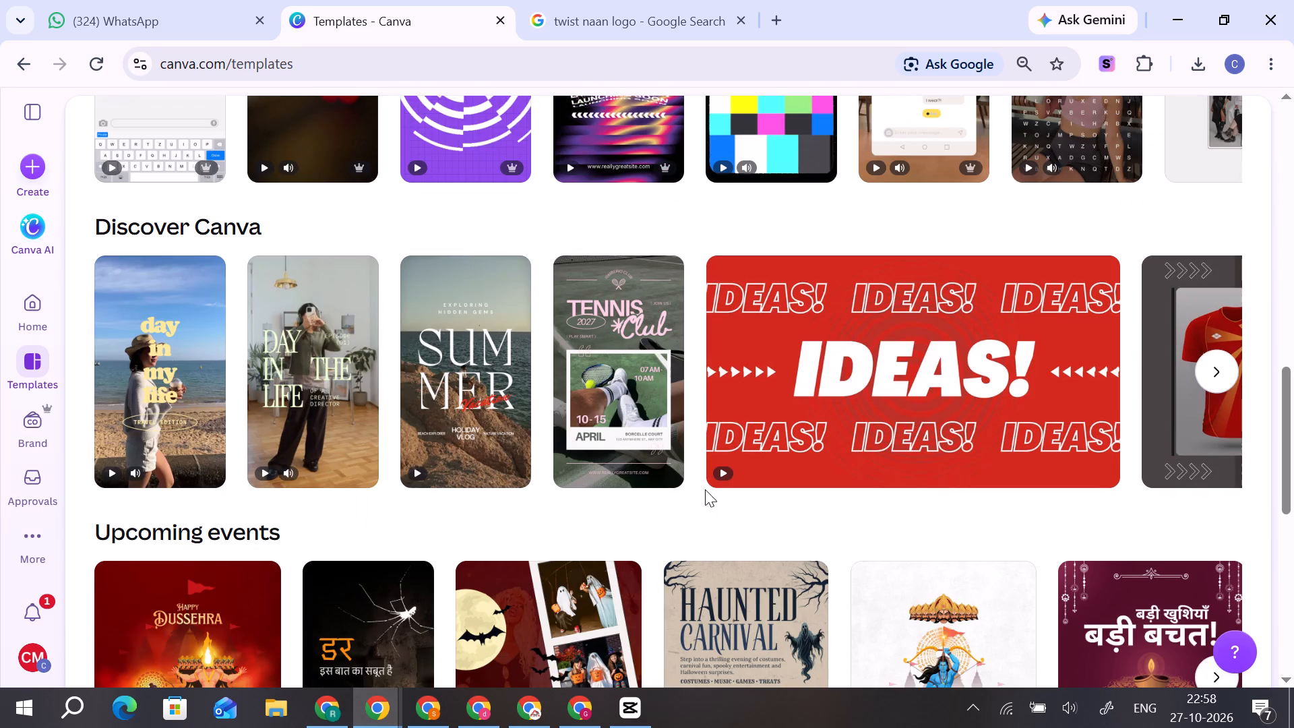
click(1219, 377)
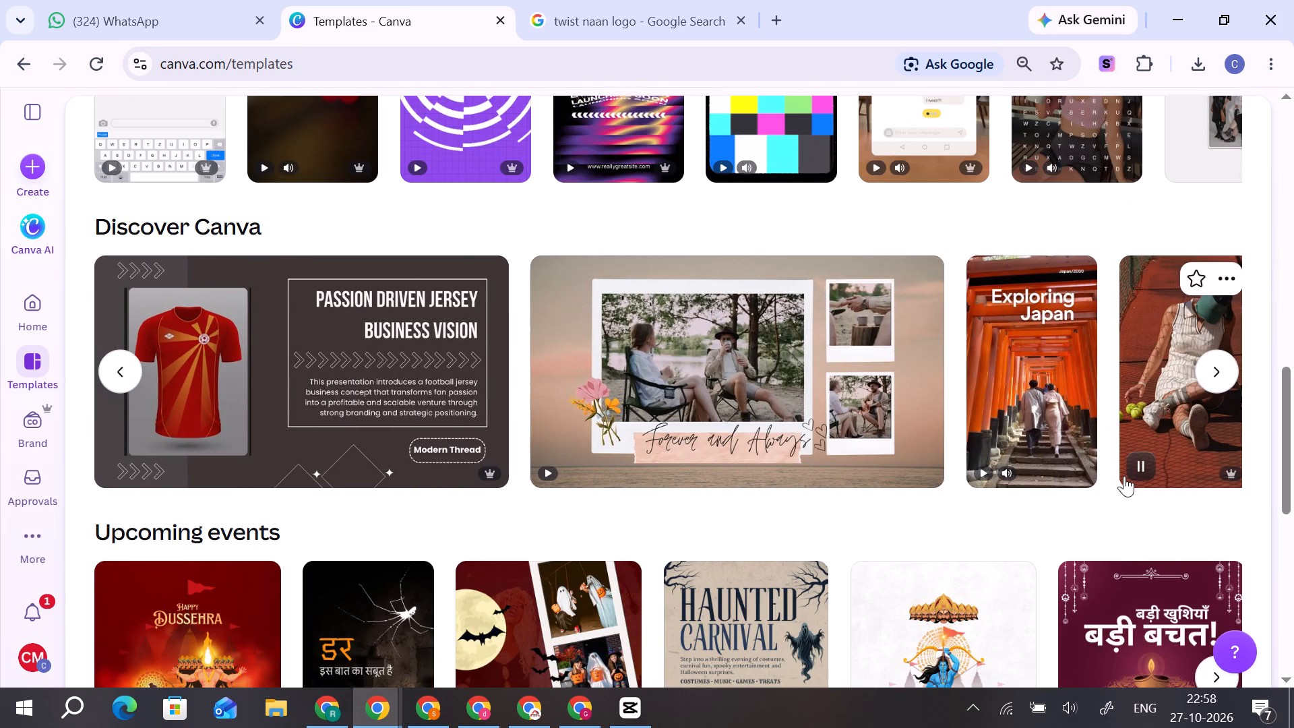
scroll(919, 439, up, 1)
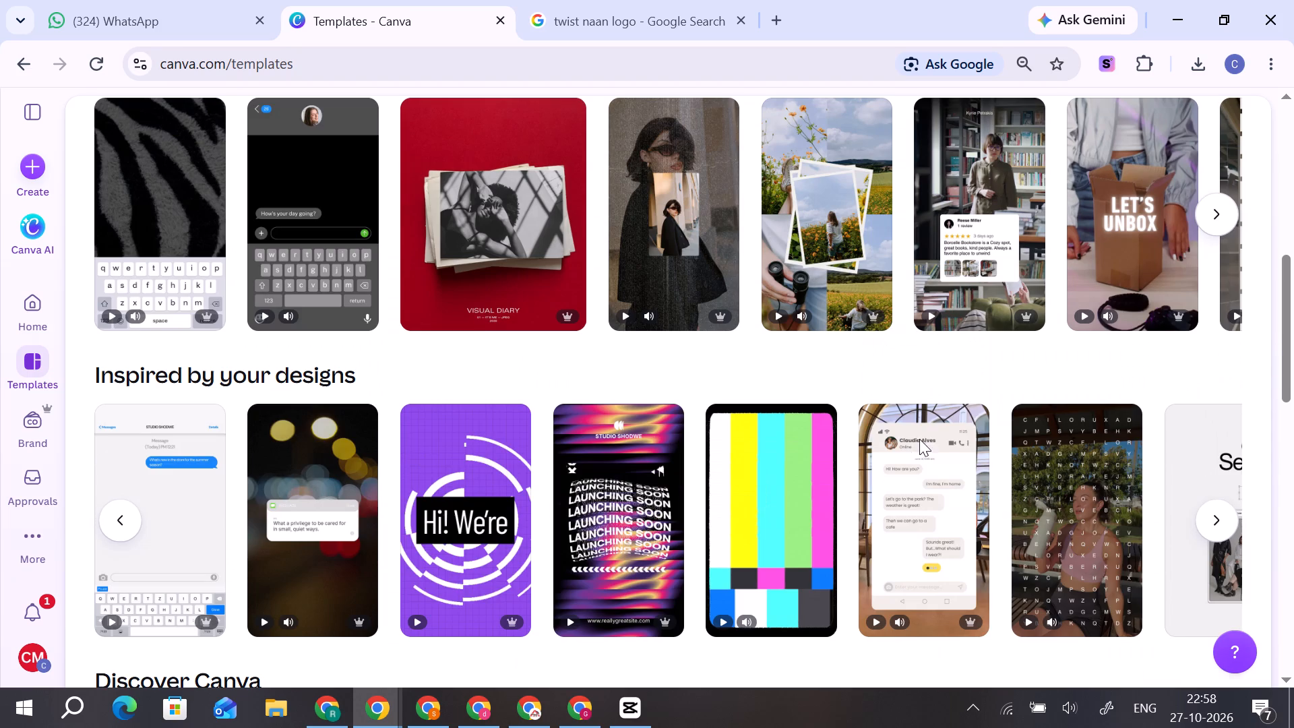
scroll(1083, 395, down, 1)
drag(1289, 405, 1293, 453)
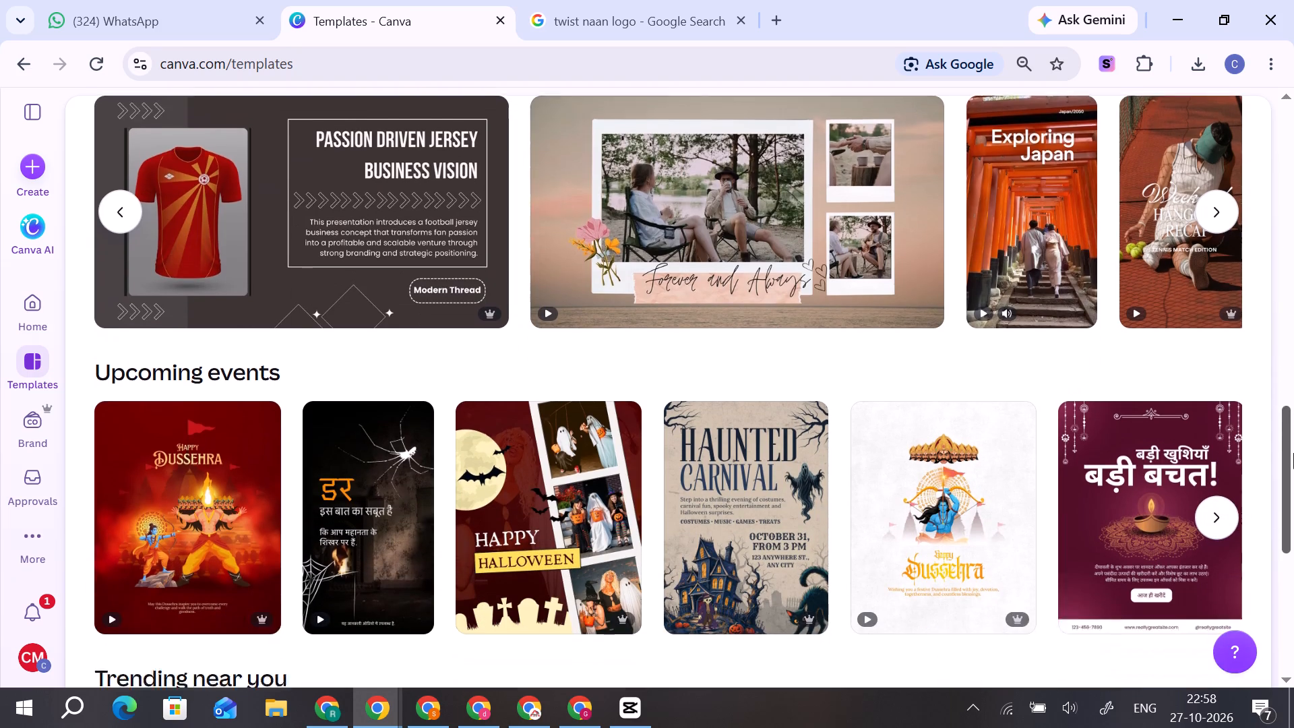
drag(1293, 453, 1293, 489)
click(1225, 338)
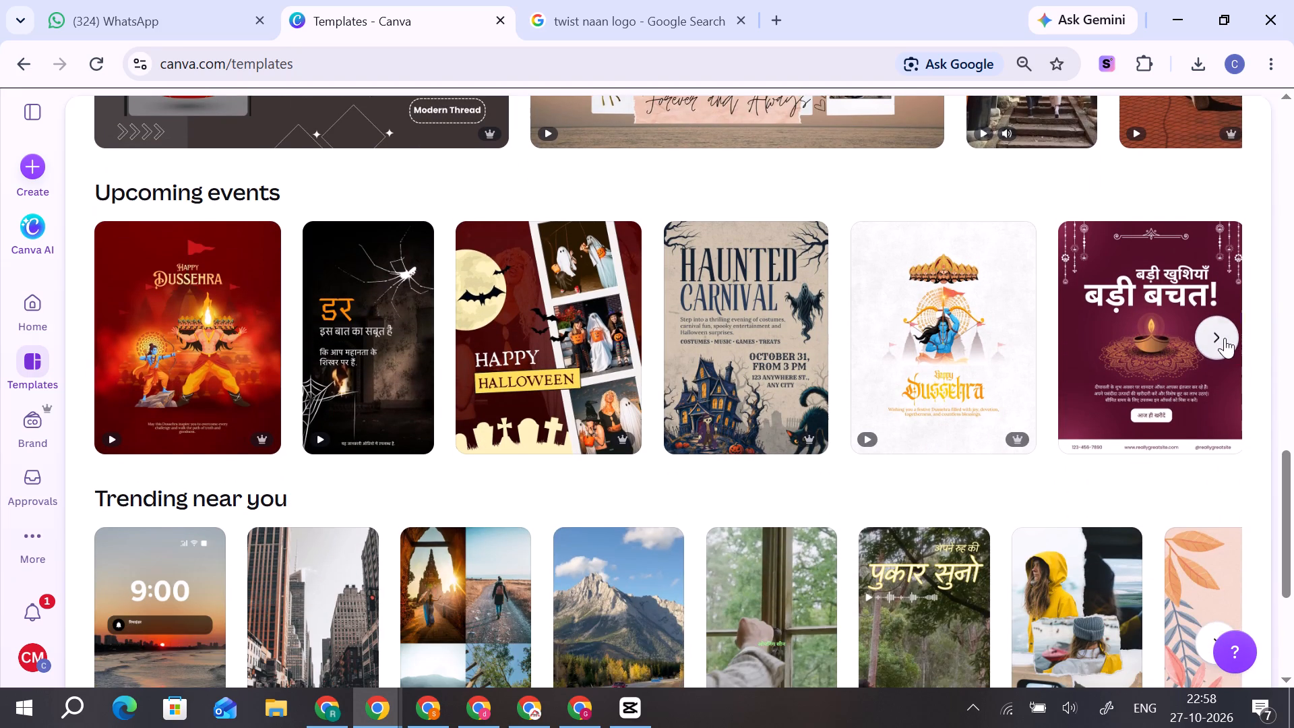
scroll(856, 431, down, 1)
scroll(856, 431, up, 1)
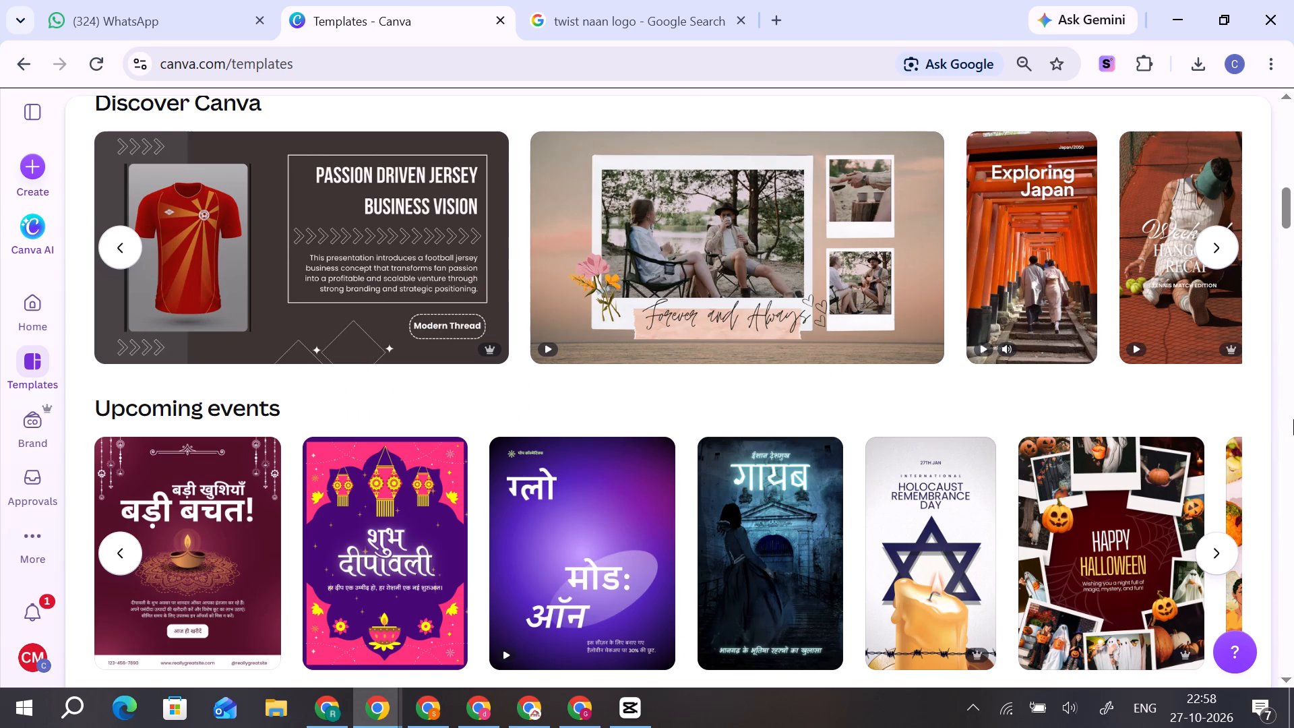
scroll(970, 311, up, 1)
scroll(970, 311, down, 1)
scroll(970, 311, up, 1)
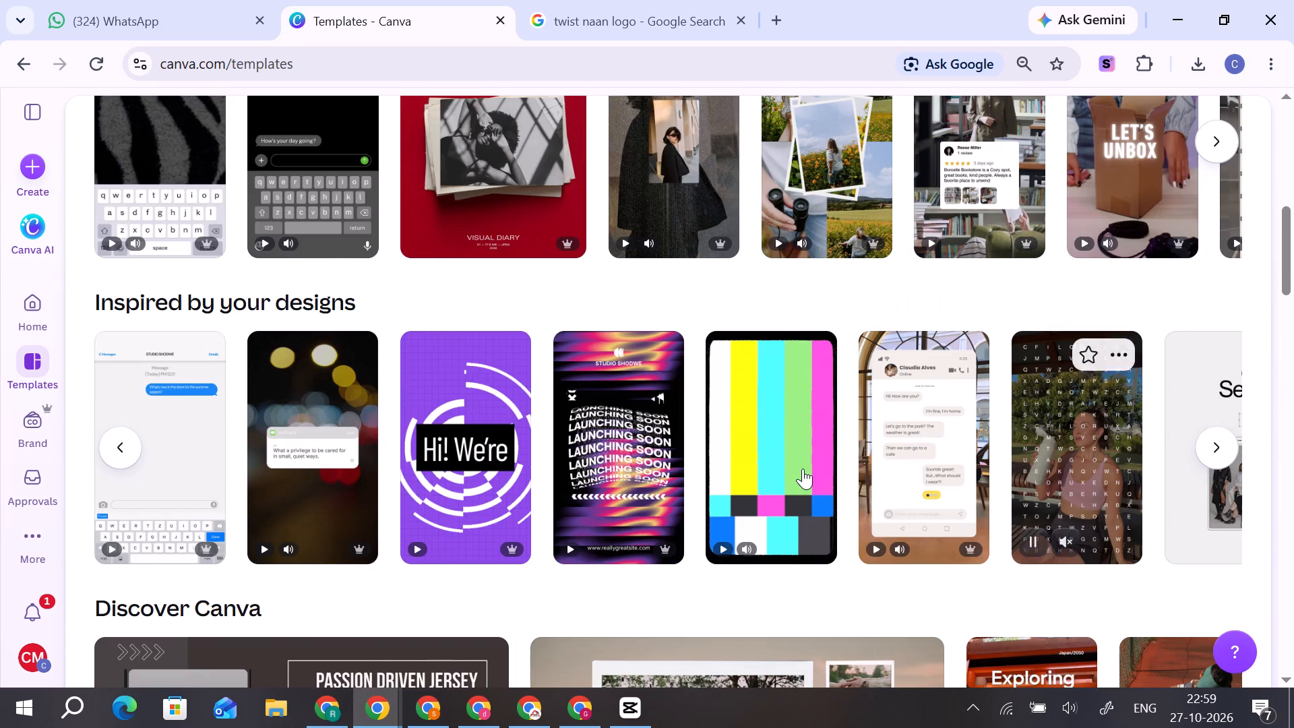
scroll(803, 468, down, 1)
scroll(418, 457, down, 2)
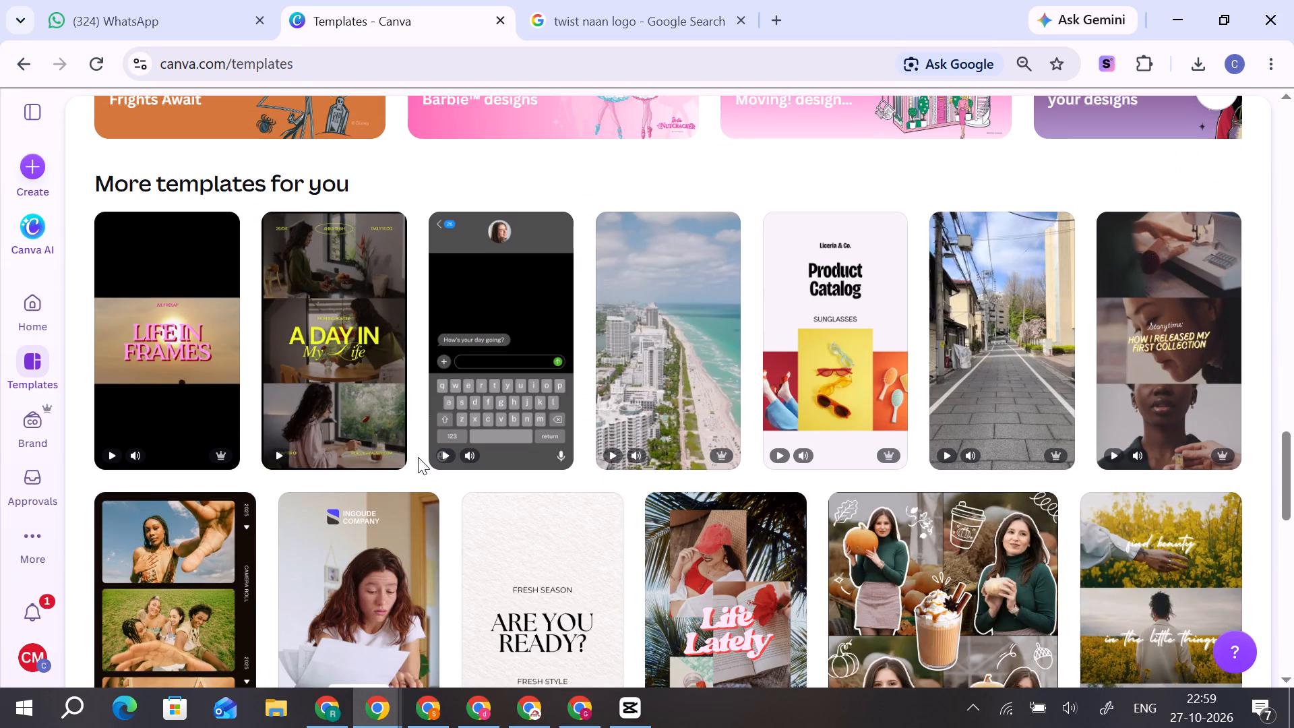
scroll(418, 457, down, 1)
scroll(418, 457, up, 1)
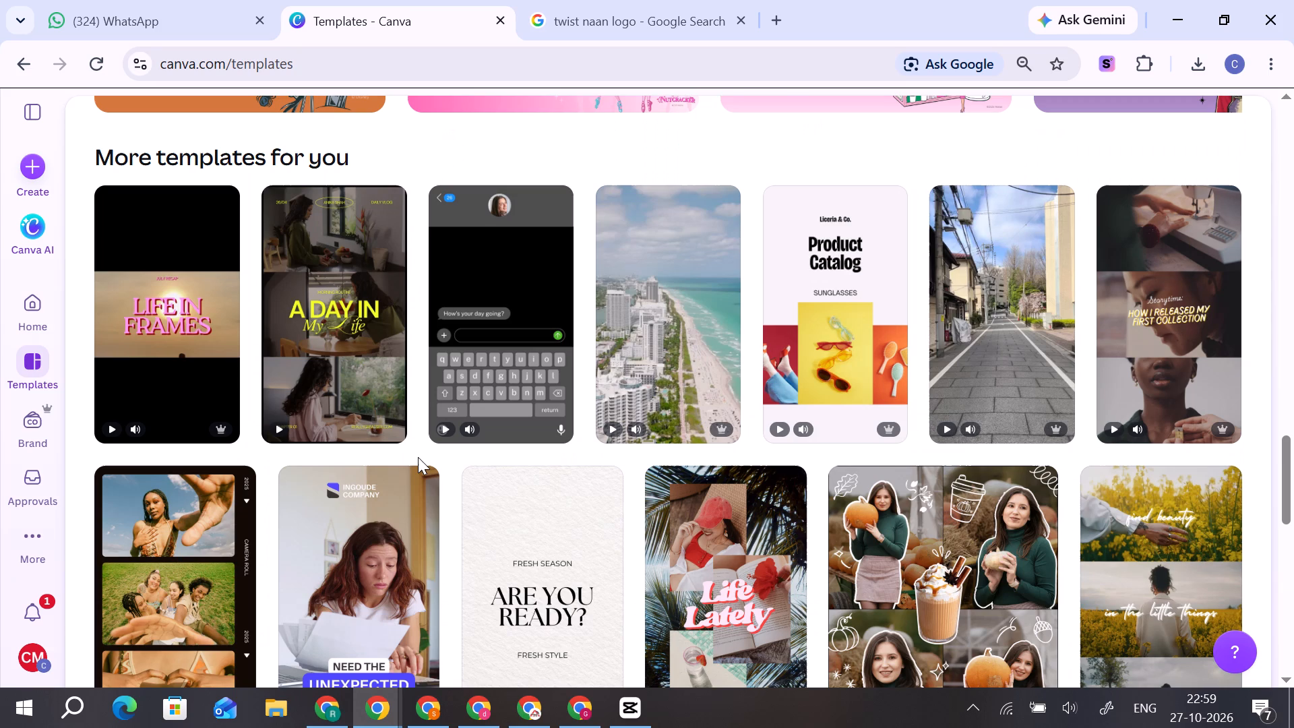
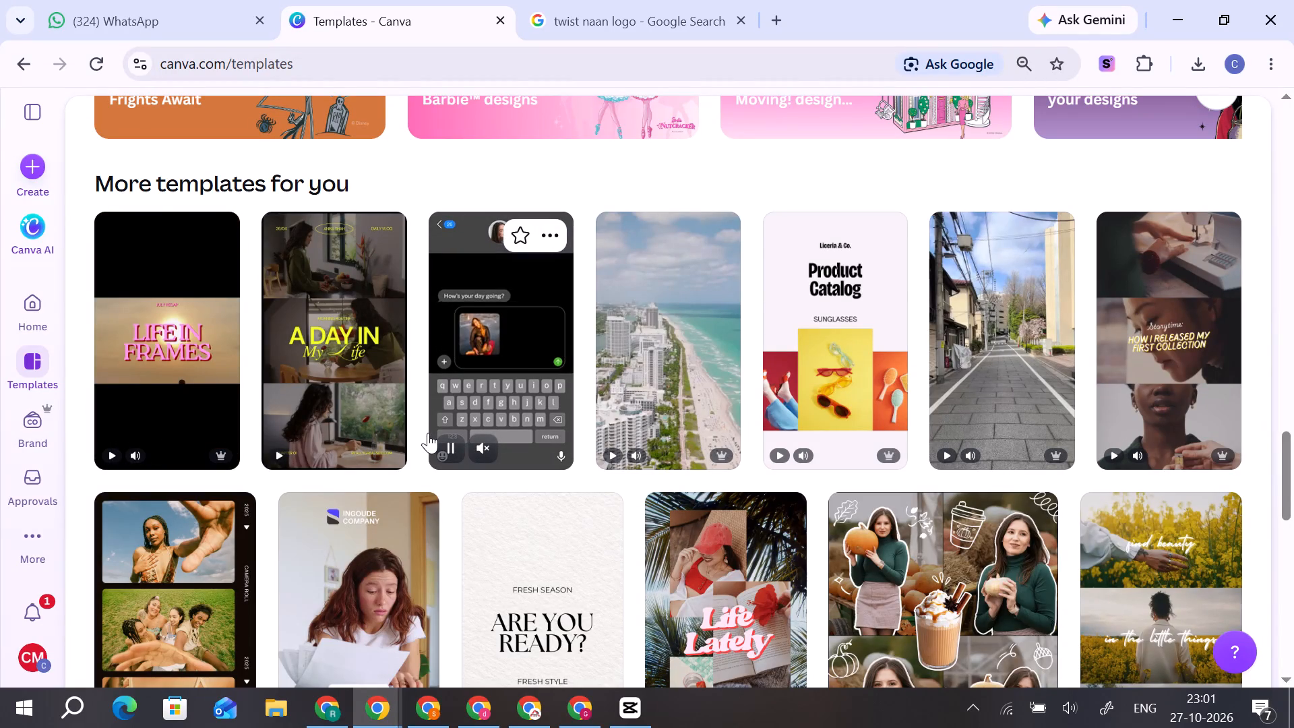
Look through the Trending near you and More templates for you collections for a suitable video template.
scroll(687, 283, down, 1)
scroll(517, 418, up, 2)
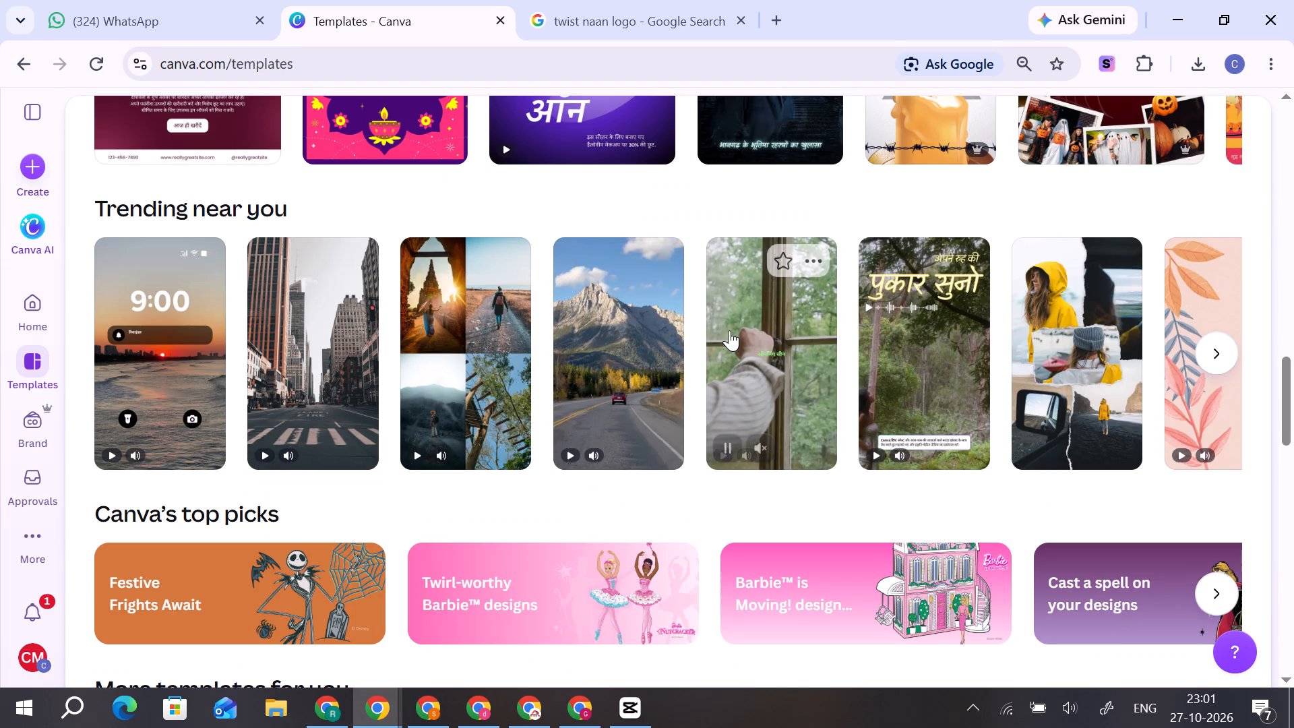
scroll(955, 332, down, 2)
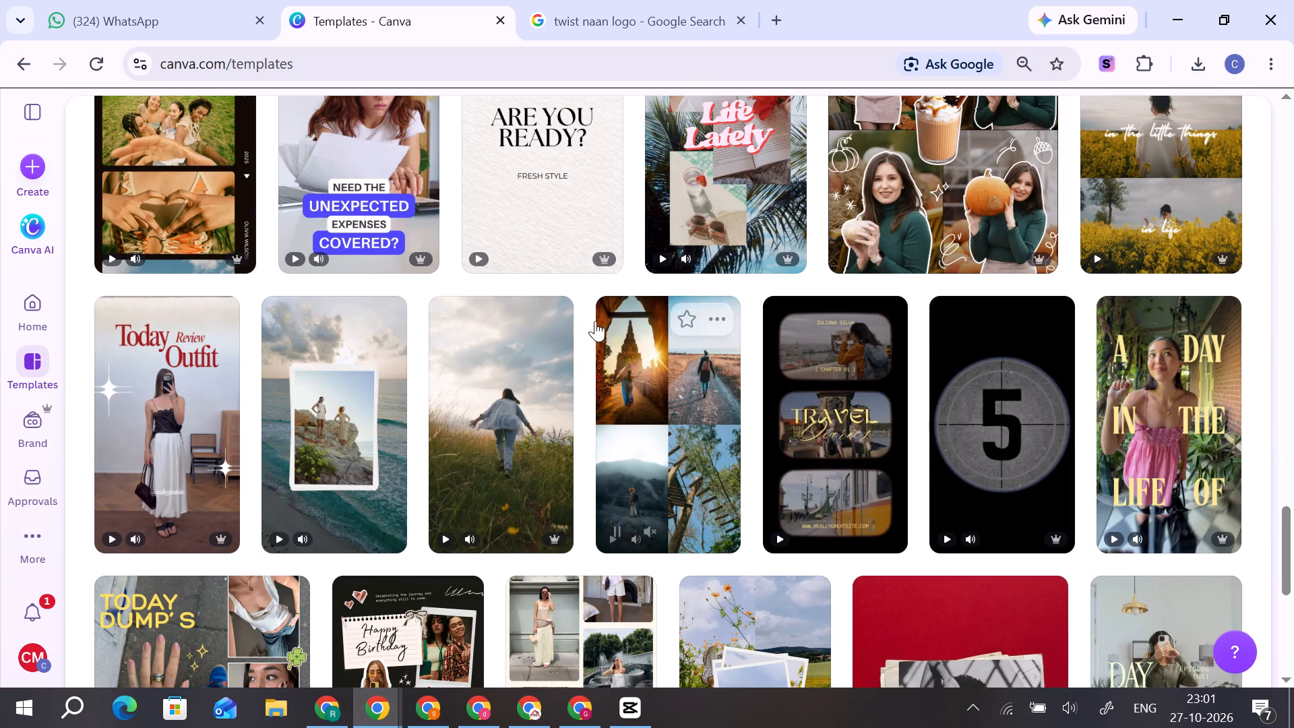
Look through the rest of the More templates for you collection on Canva for a suitable video template.
scroll(516, 287, down, 2)
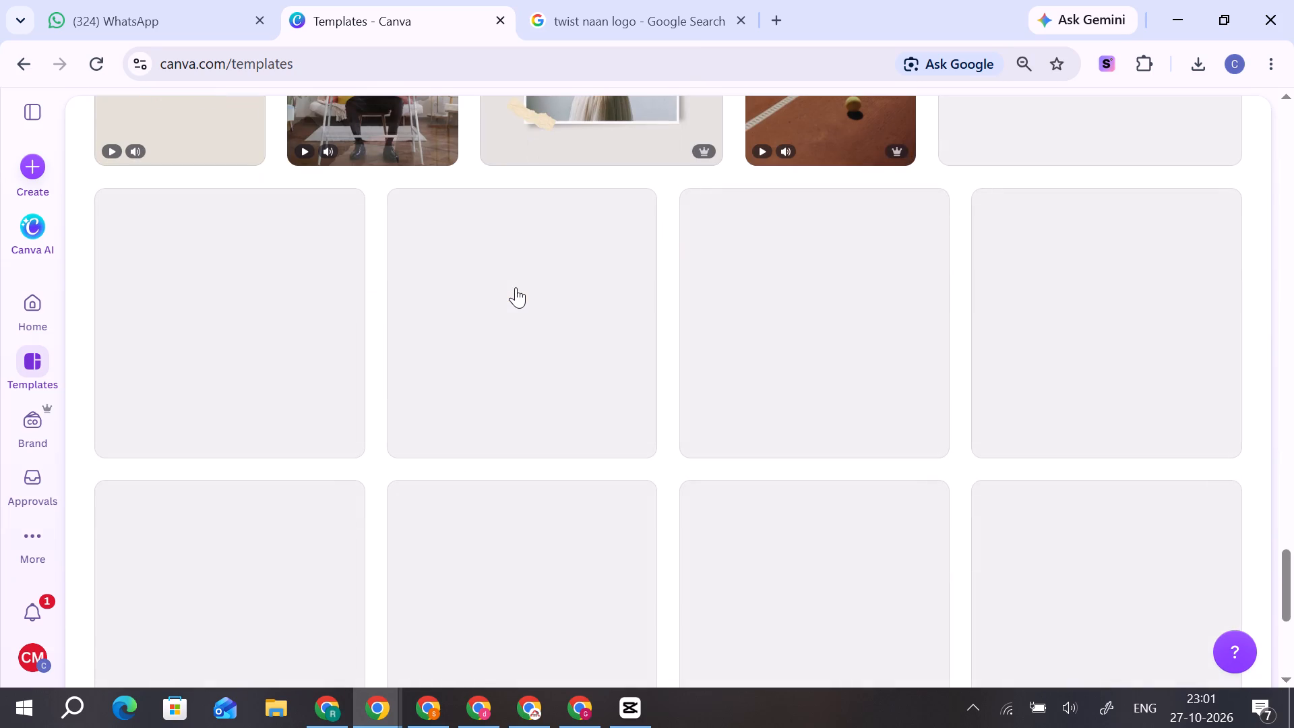
scroll(516, 287, up, 1)
scroll(516, 287, down, 1)
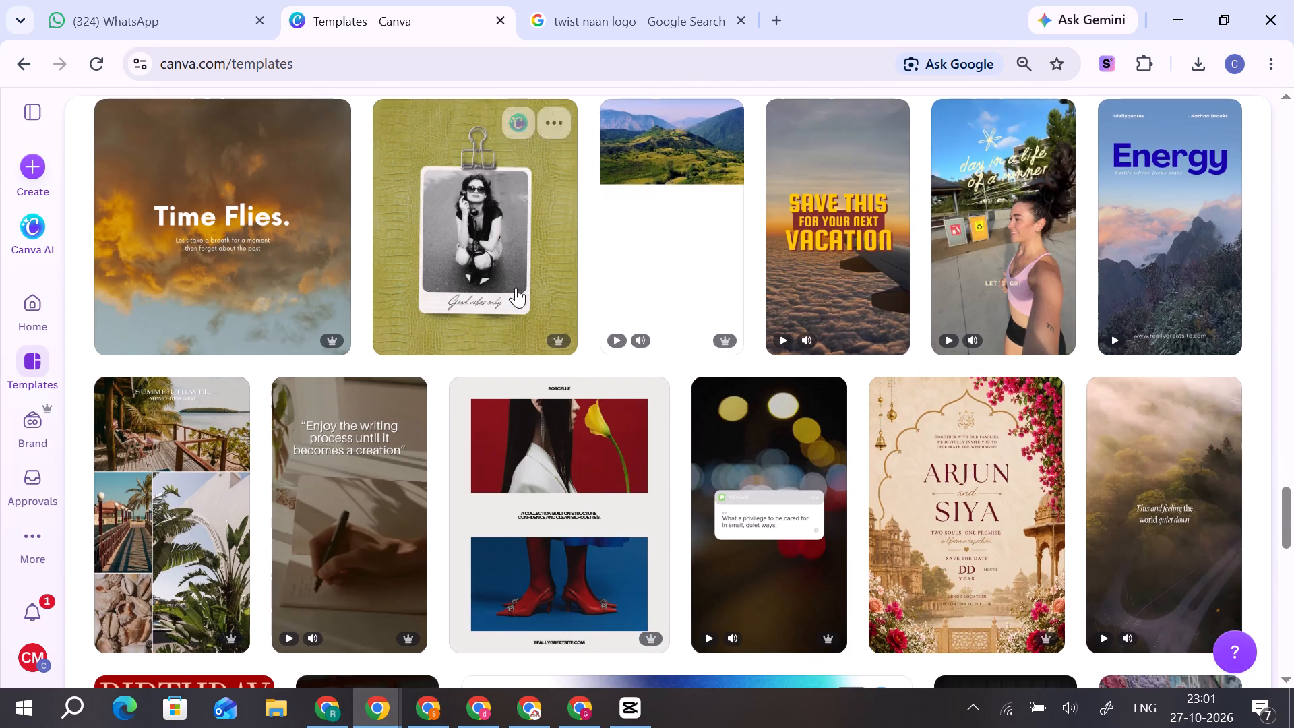
scroll(516, 287, down, 3)
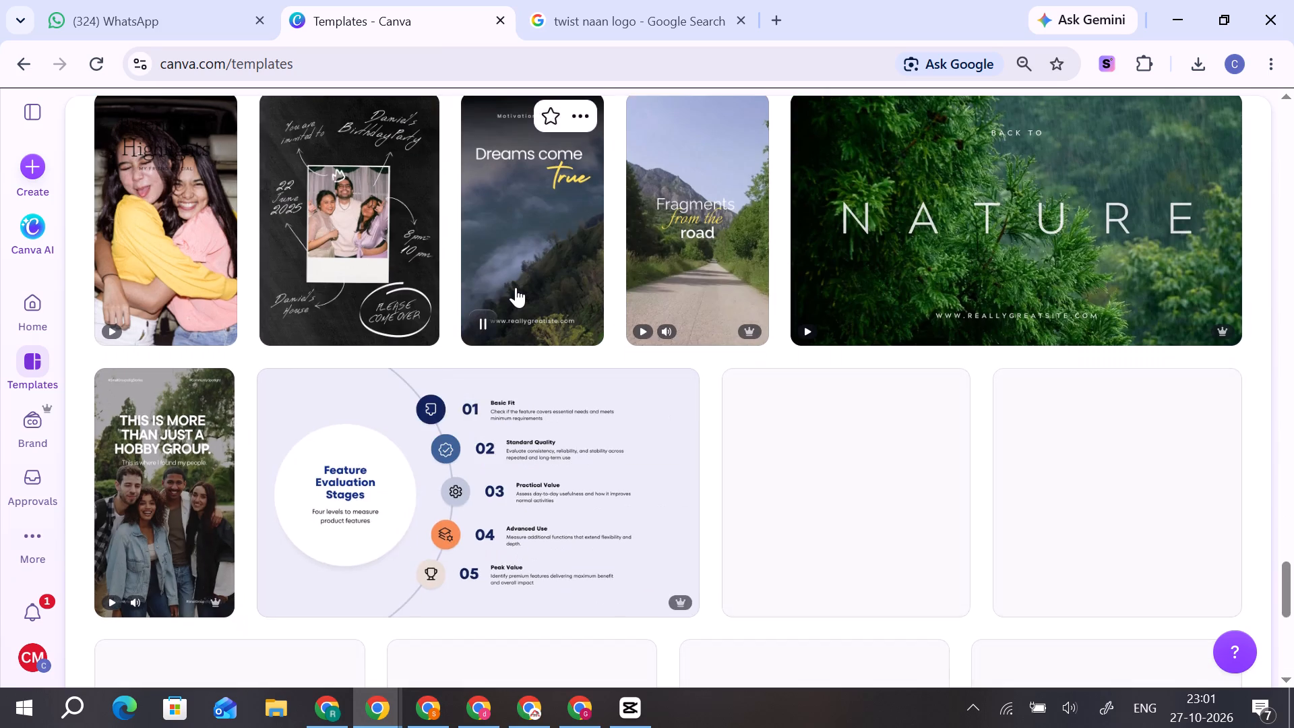
scroll(516, 287, down, 2)
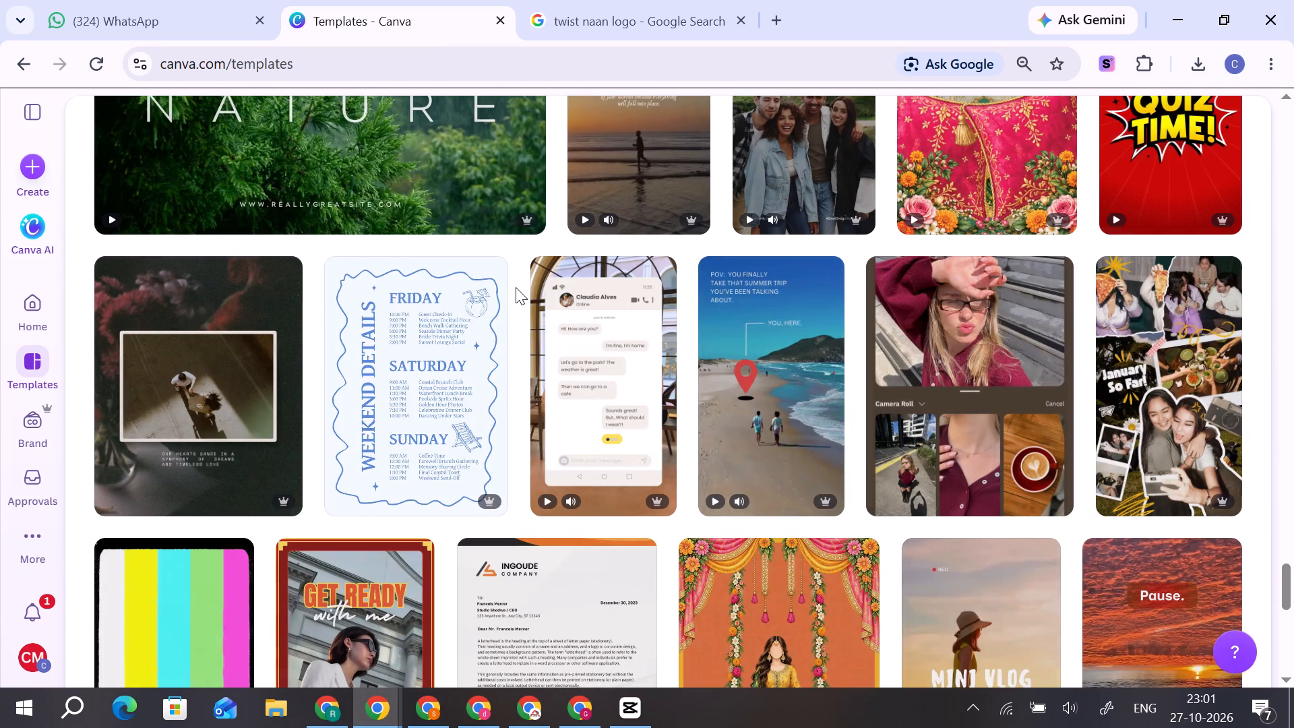
scroll(516, 287, down, 2)
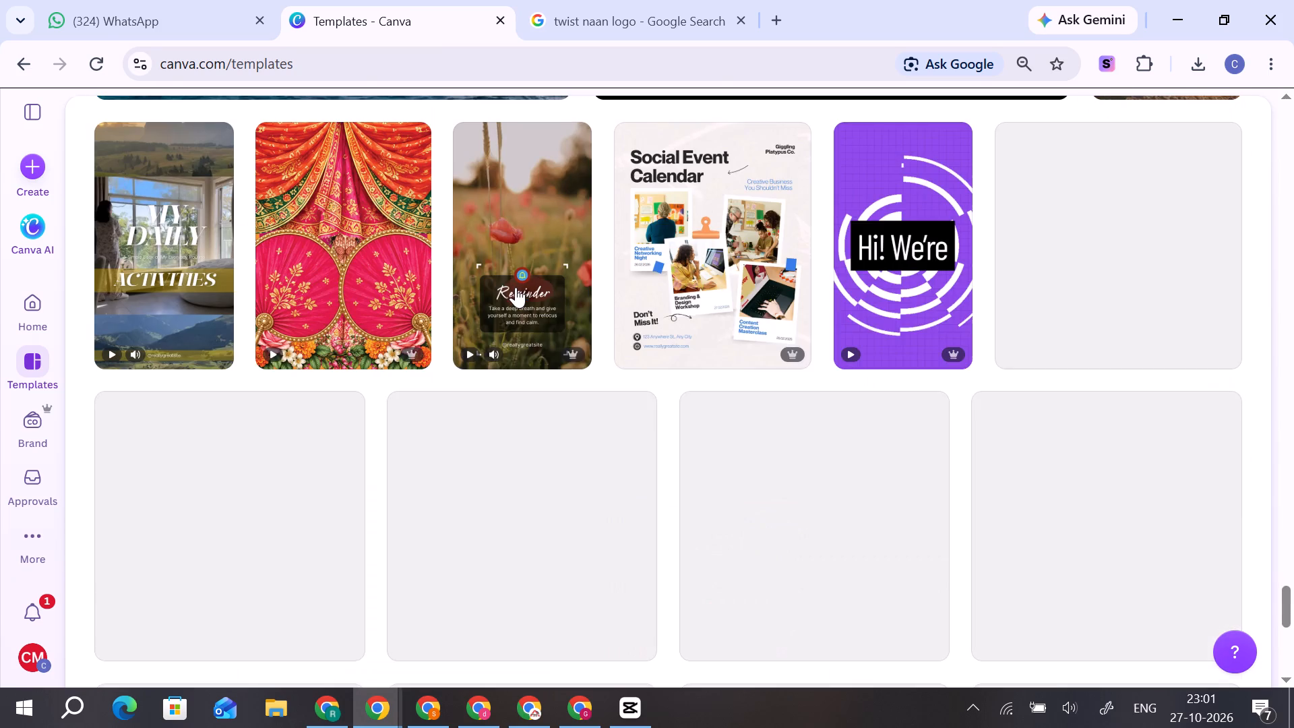
scroll(516, 287, down, 2)
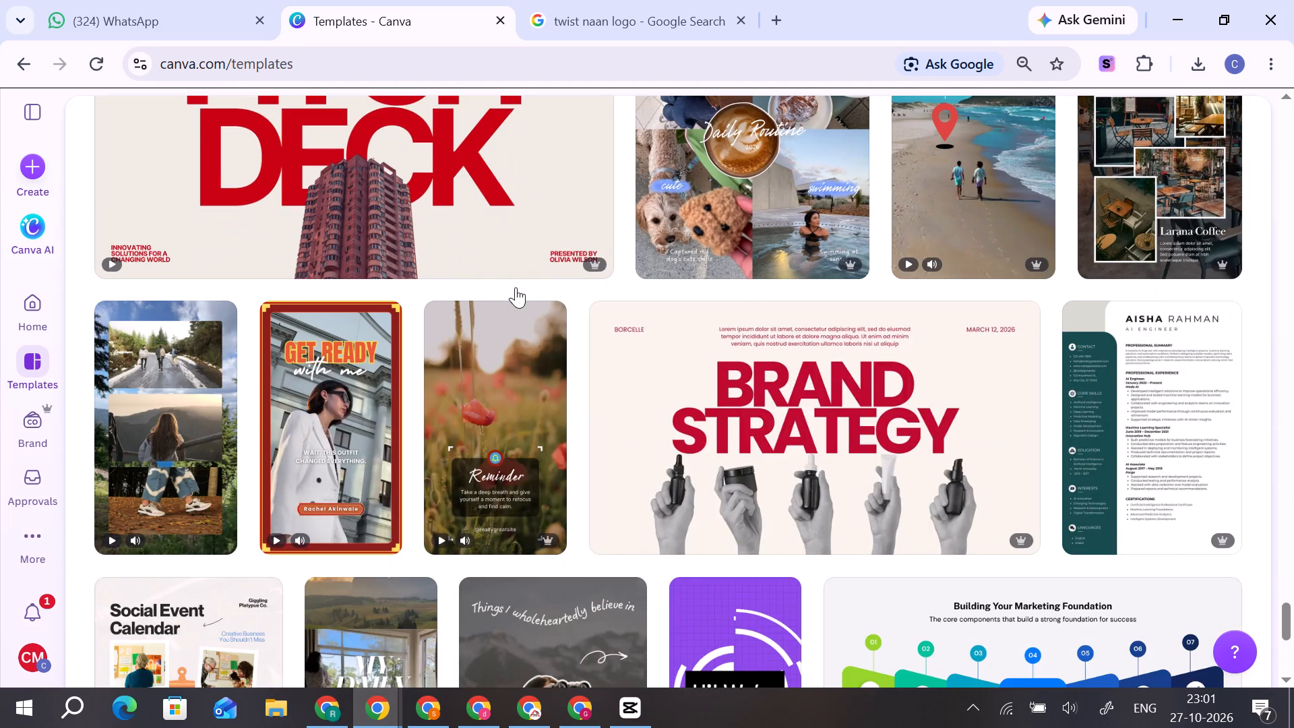
scroll(516, 287, down, 1)
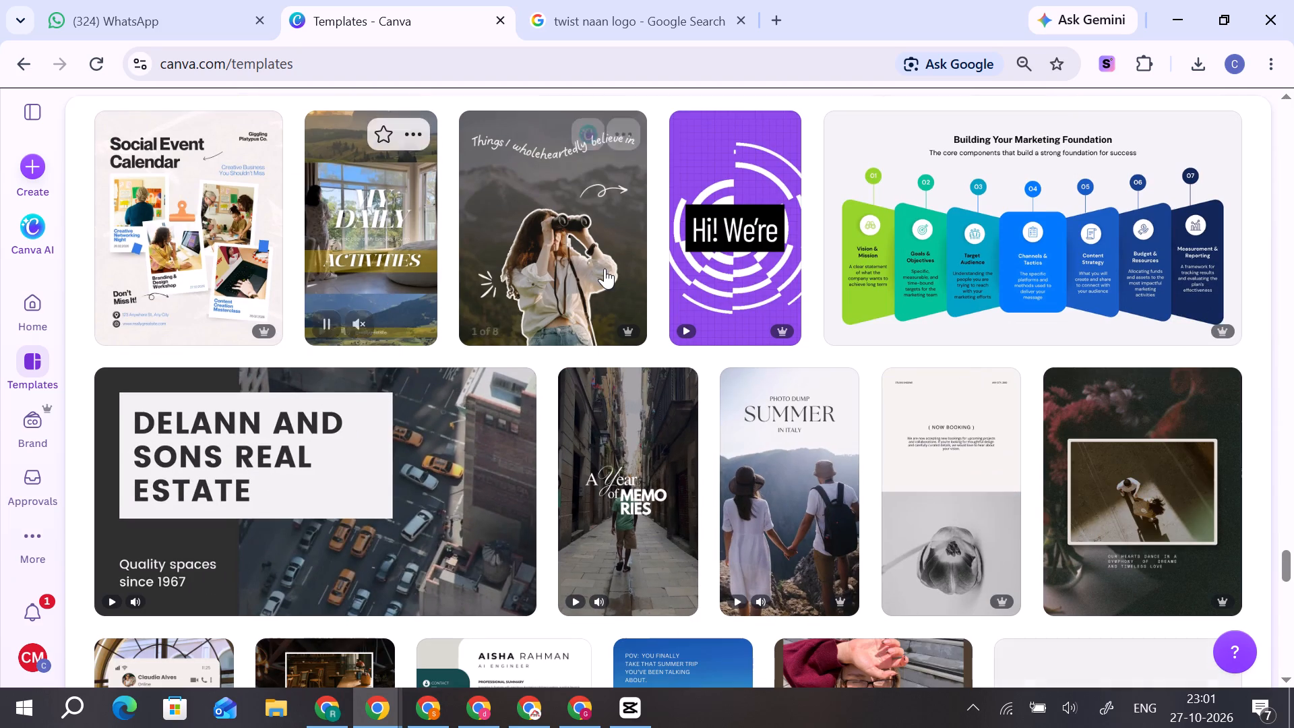
scroll(627, 261, down, 1)
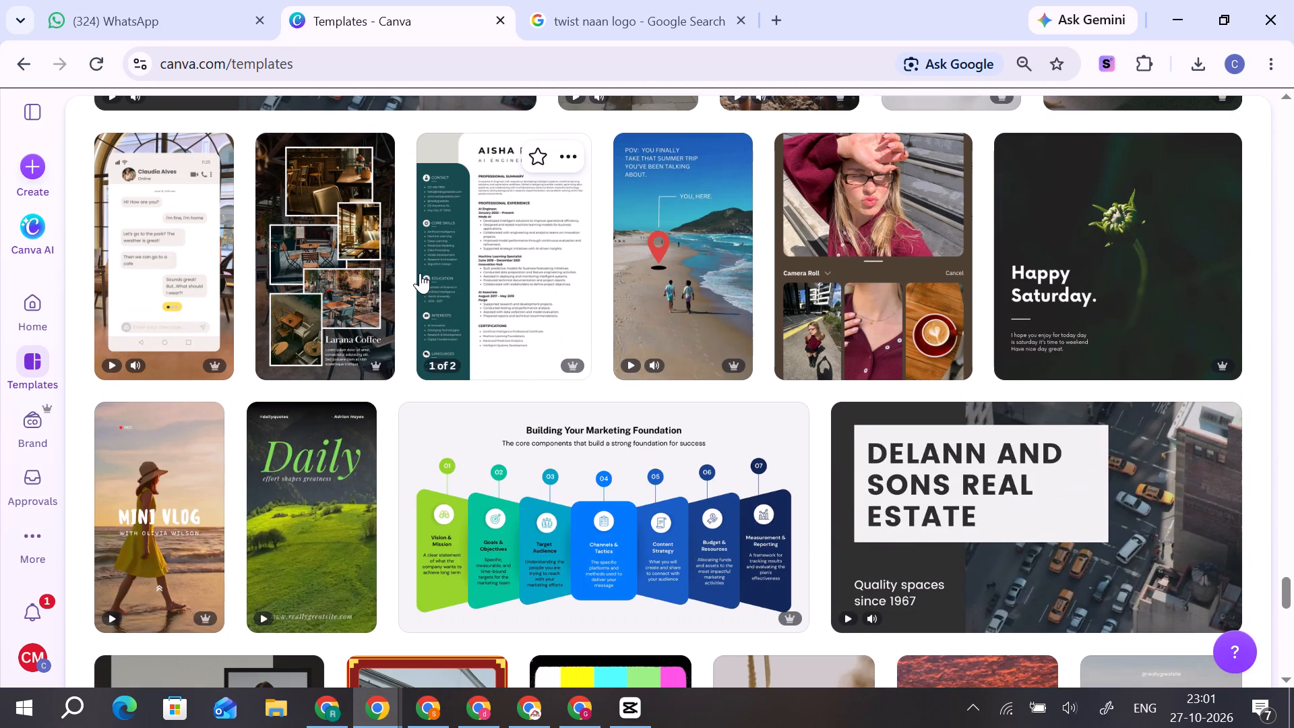
scroll(423, 277, down, 3)
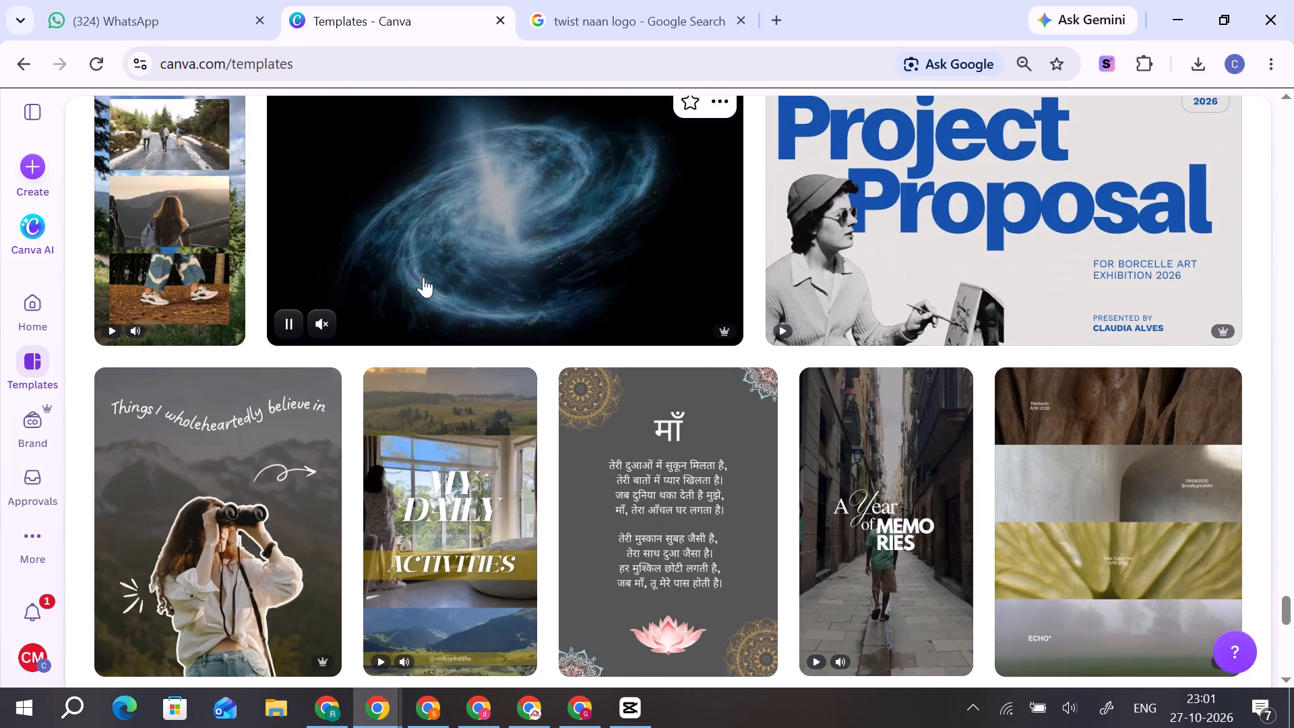
scroll(538, 276, down, 2)
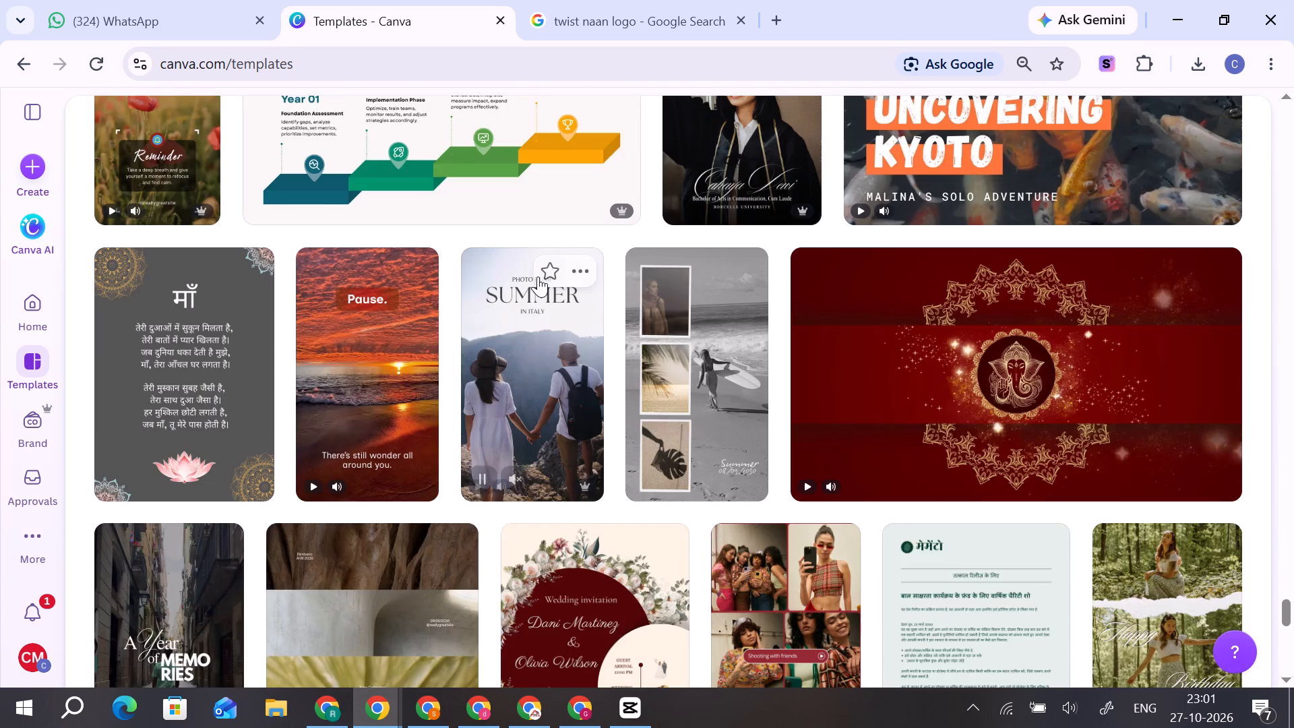
scroll(538, 276, down, 5)
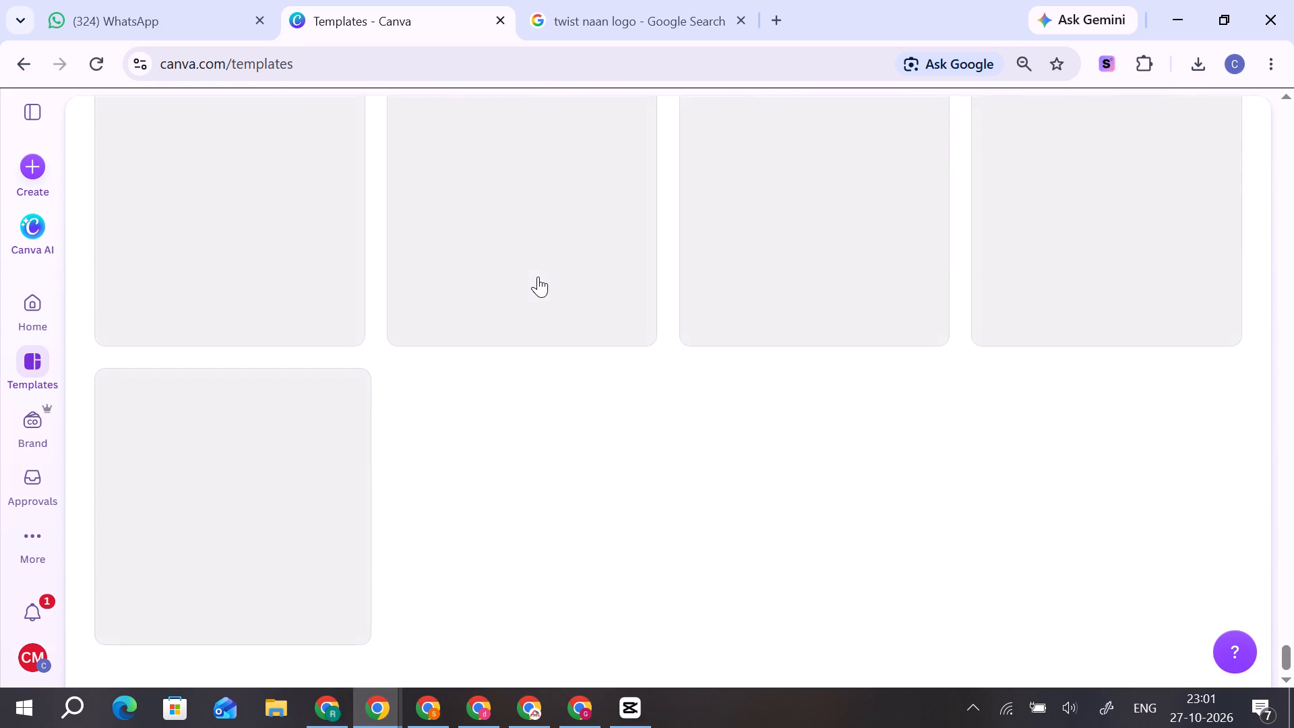
Look back over the suggested templates and return to the template search and Explore templates categories.
scroll(538, 276, up, 2)
scroll(538, 276, down, 2)
scroll(538, 276, up, 13)
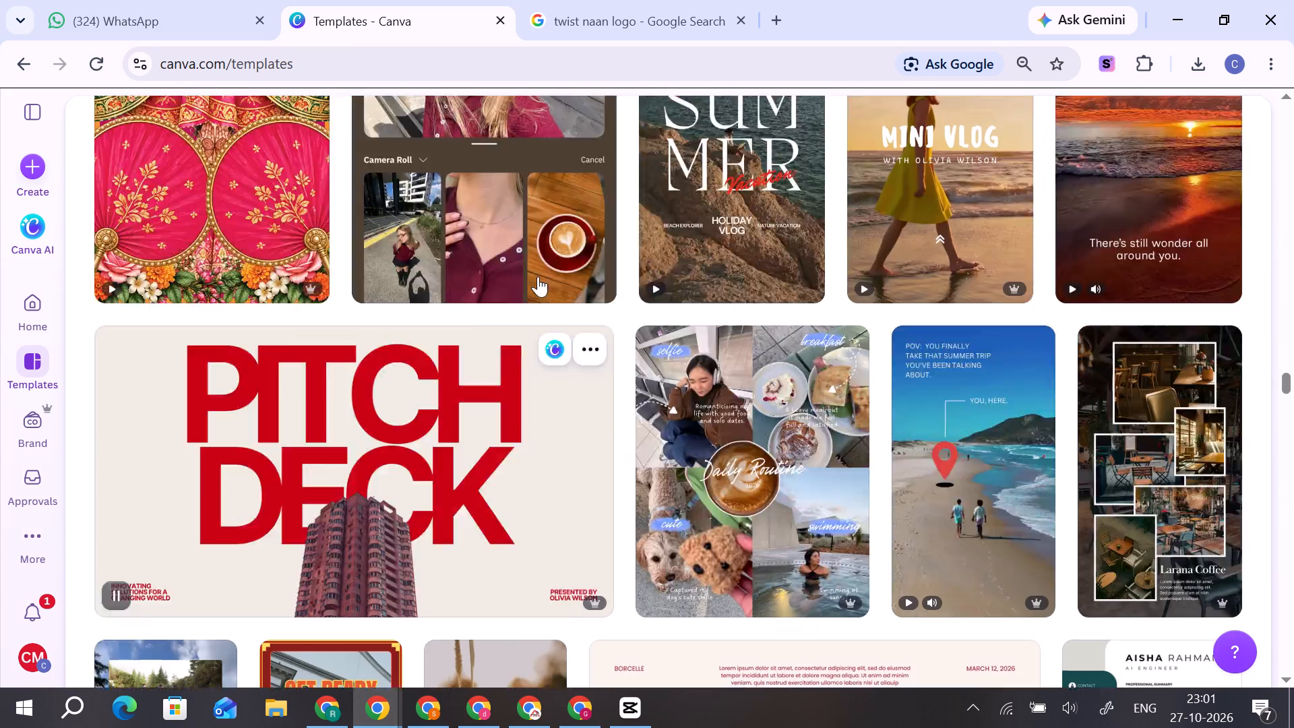
scroll(538, 276, up, 15)
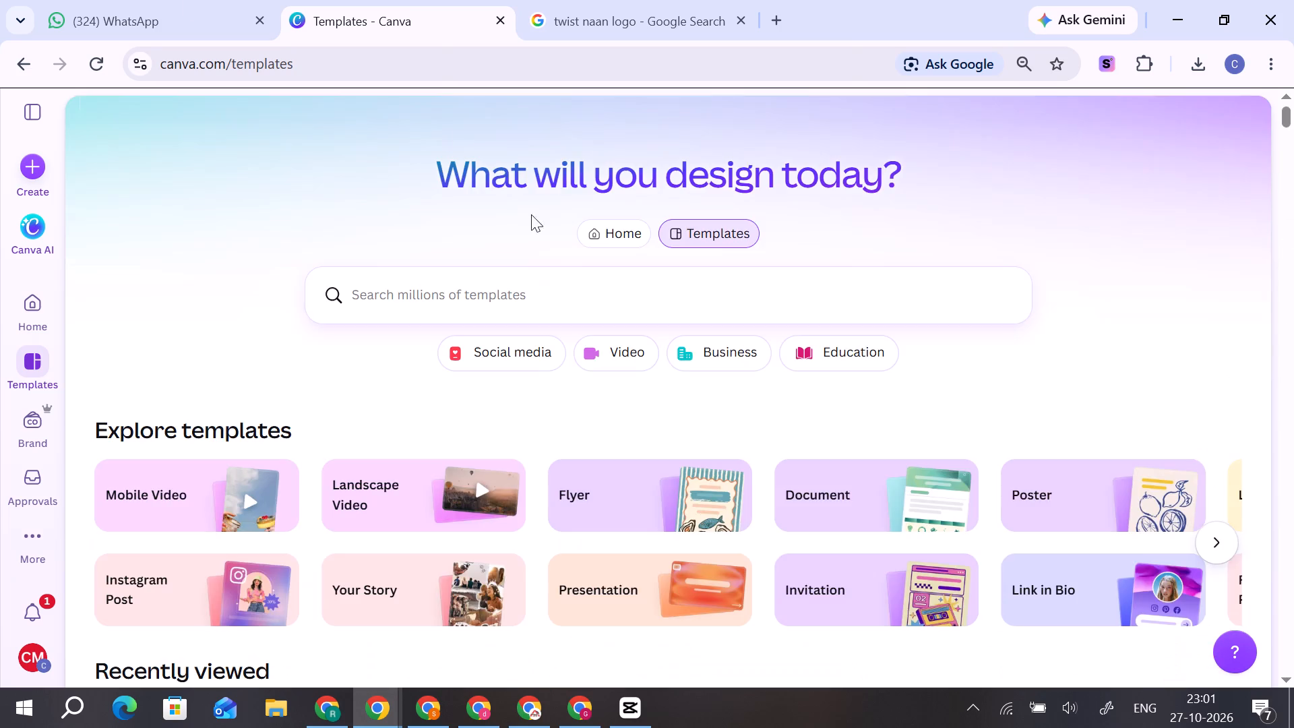